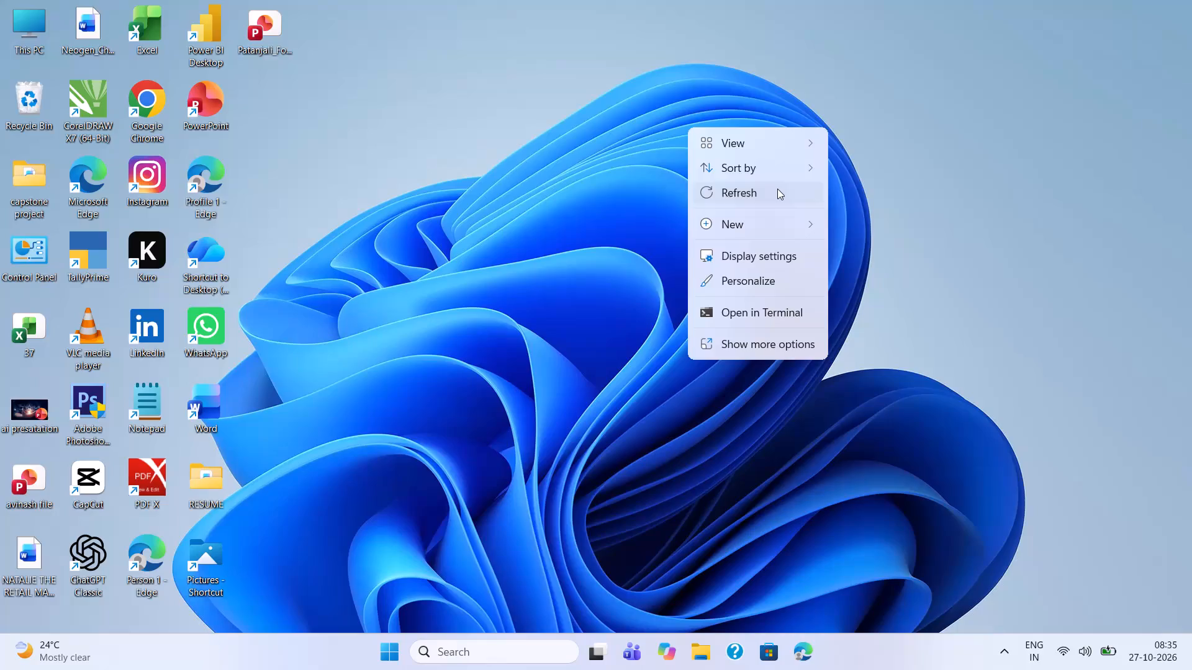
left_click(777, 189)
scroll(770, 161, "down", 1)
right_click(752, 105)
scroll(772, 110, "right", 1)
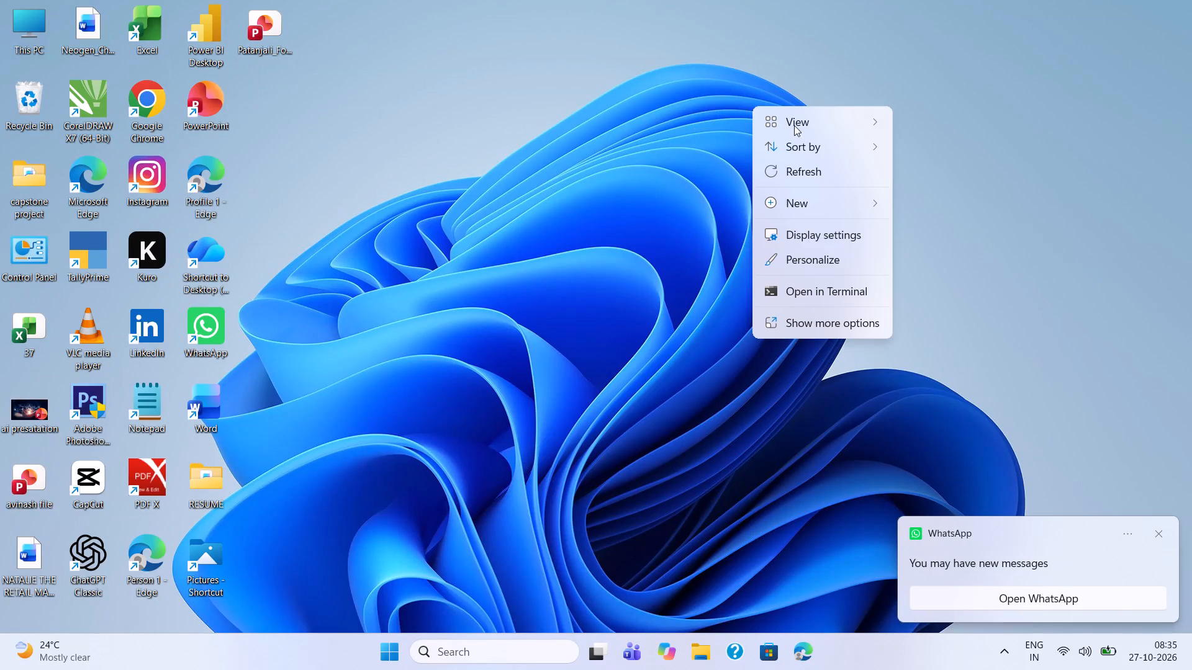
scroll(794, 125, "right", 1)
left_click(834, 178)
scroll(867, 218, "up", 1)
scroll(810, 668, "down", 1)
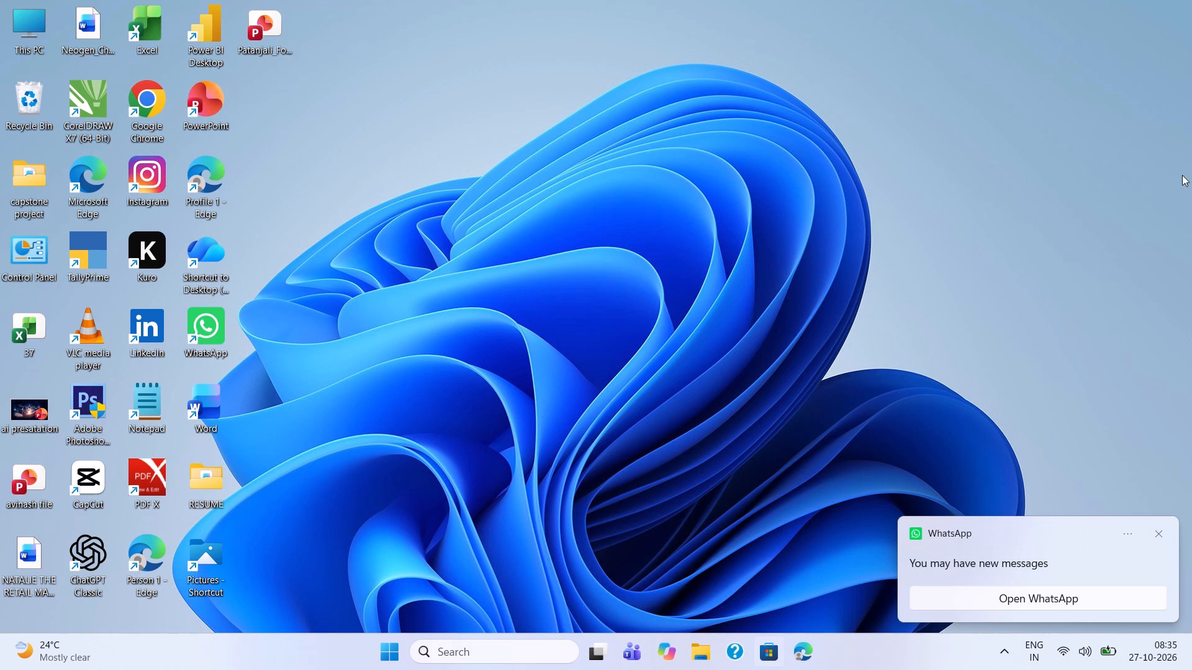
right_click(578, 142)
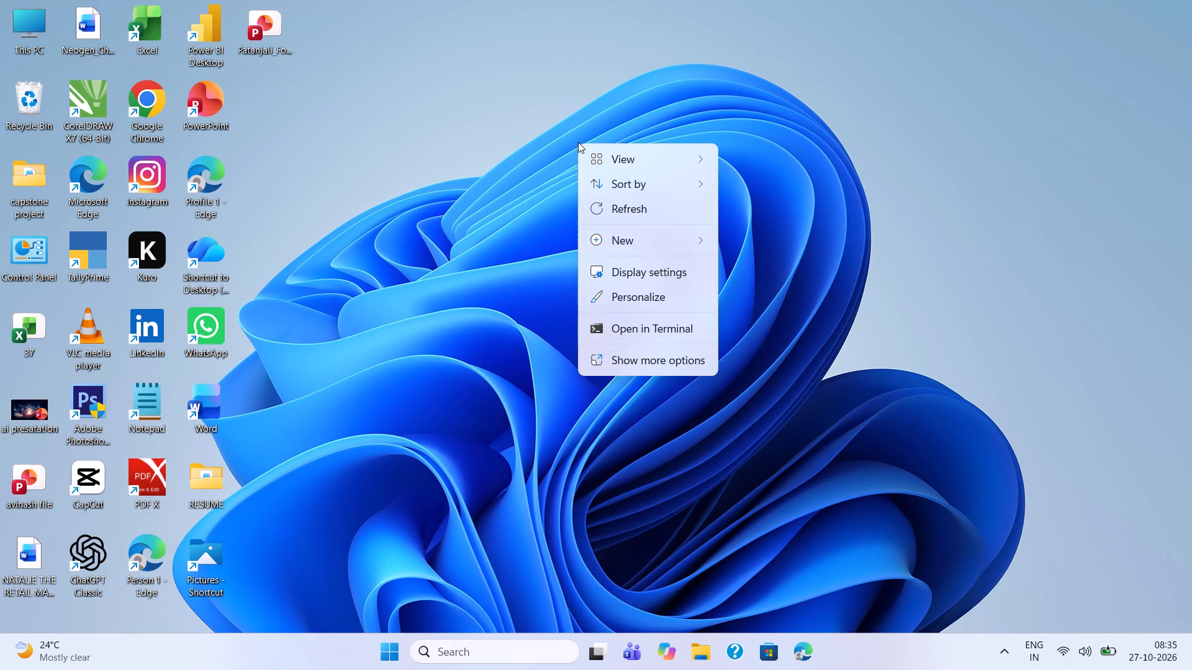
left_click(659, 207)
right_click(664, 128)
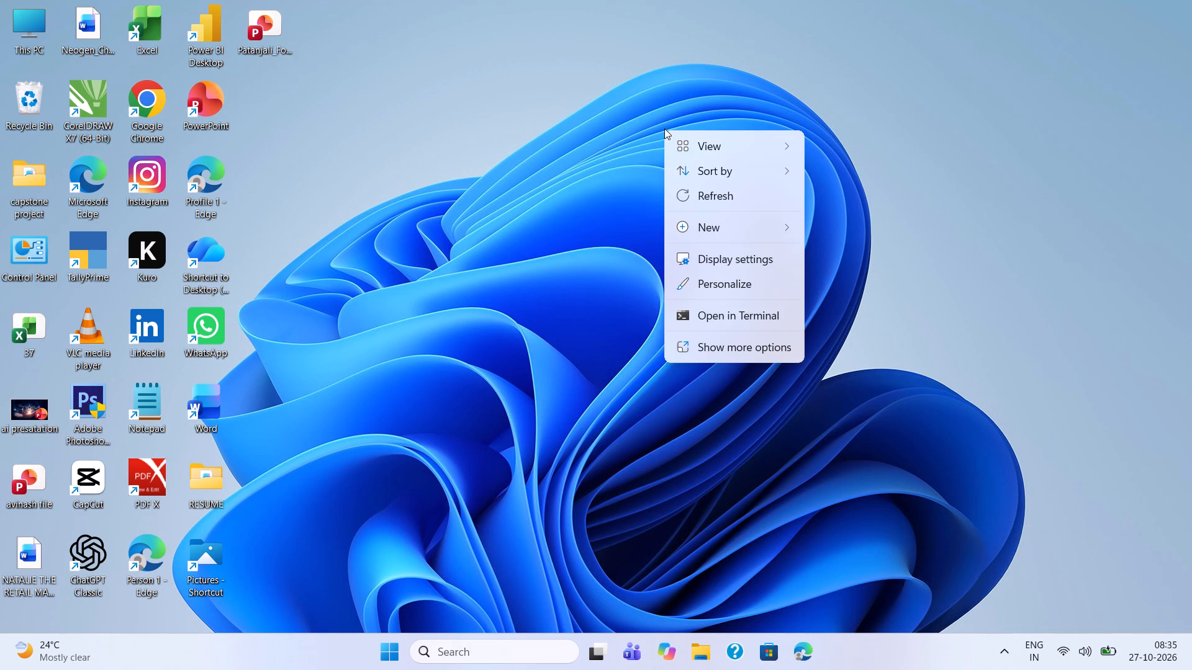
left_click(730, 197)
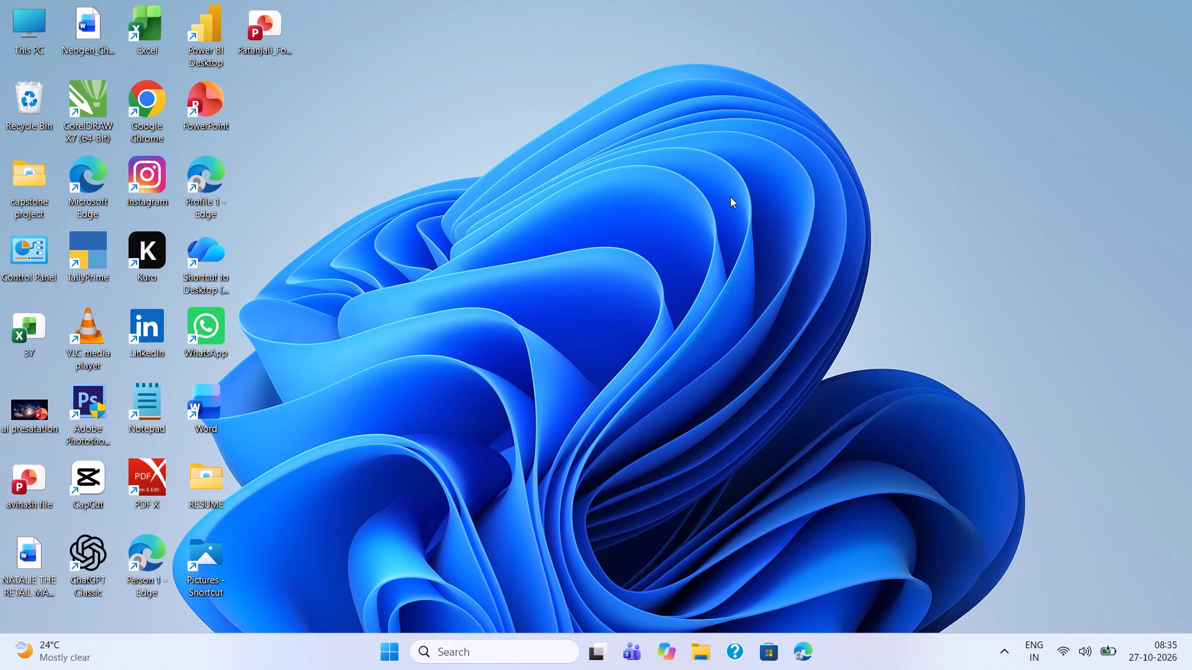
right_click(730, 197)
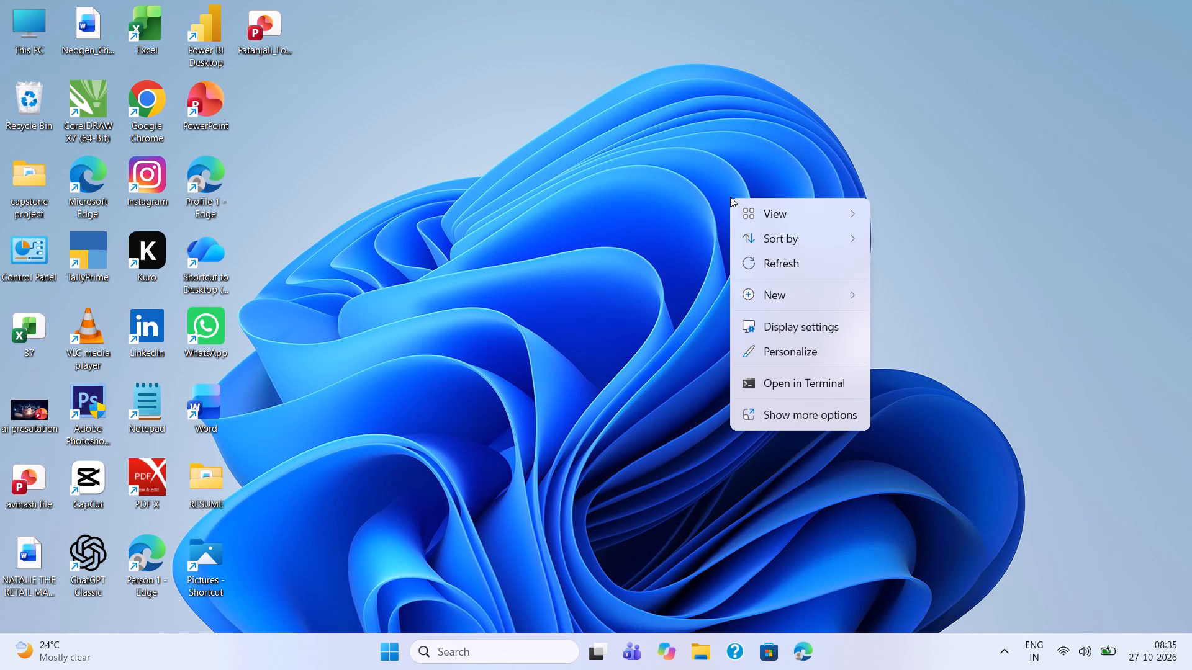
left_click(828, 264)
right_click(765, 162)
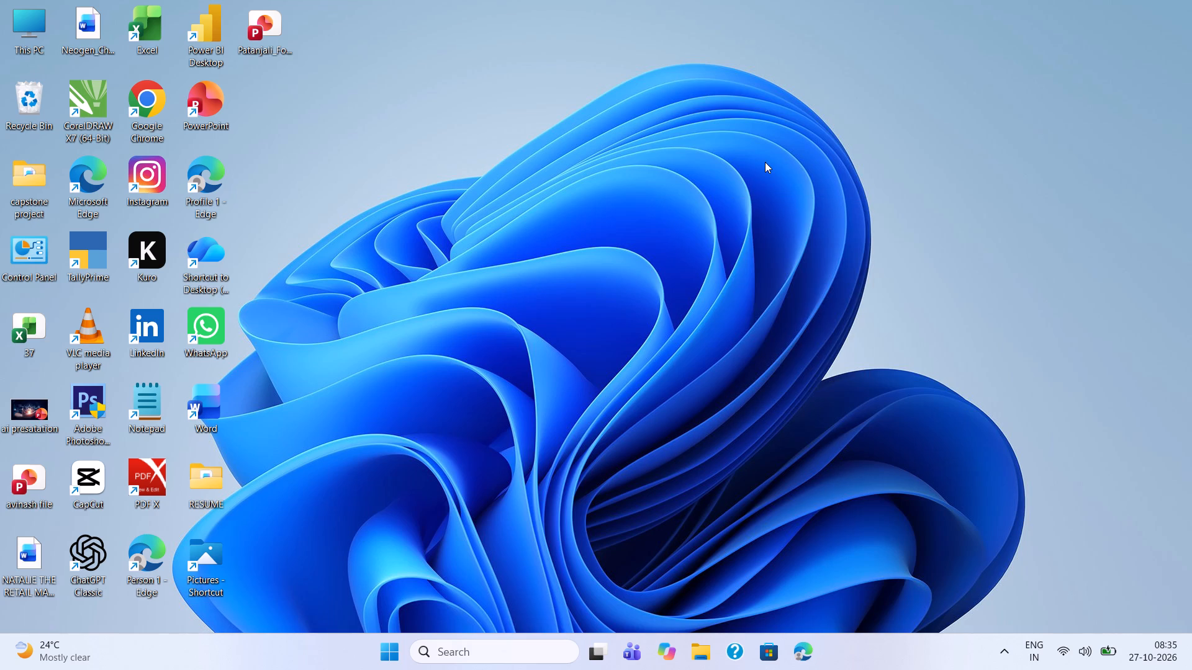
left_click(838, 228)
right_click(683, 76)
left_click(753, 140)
Open the Patanjali Foods FY26 PowerPoint presentation from the desktop.
triple_click(262, 45)
left_click(470, 82)
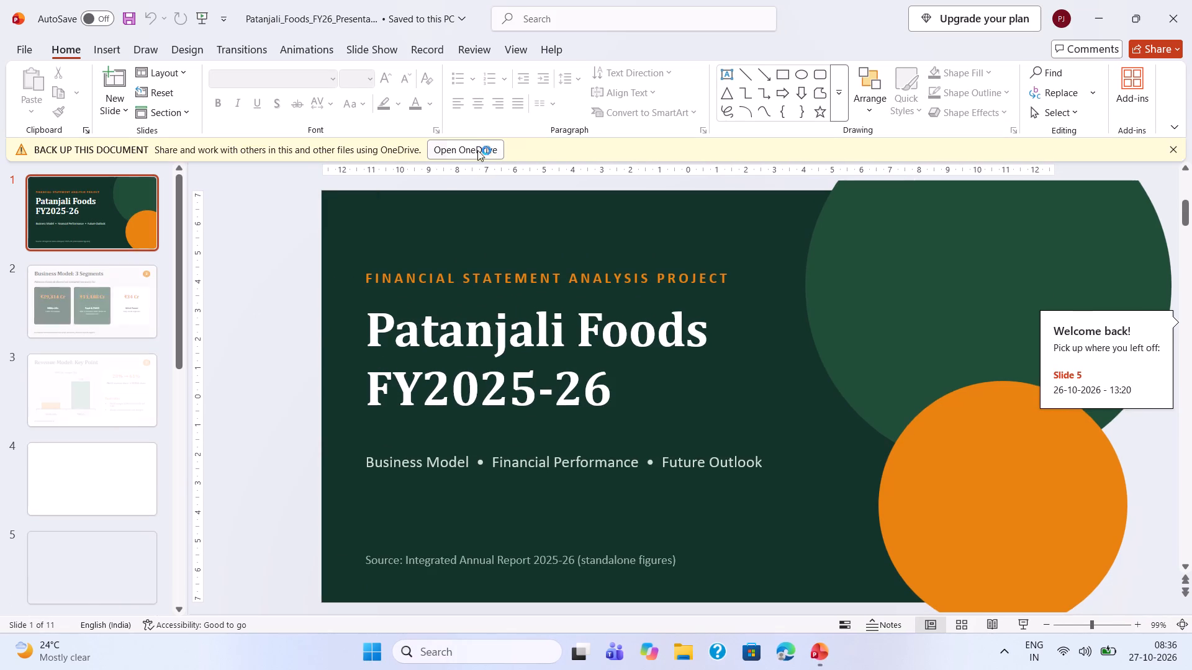
Look over the title slide, the Business Model slide and the Revenue Model slide of the presentation.
left_click(122, 288)
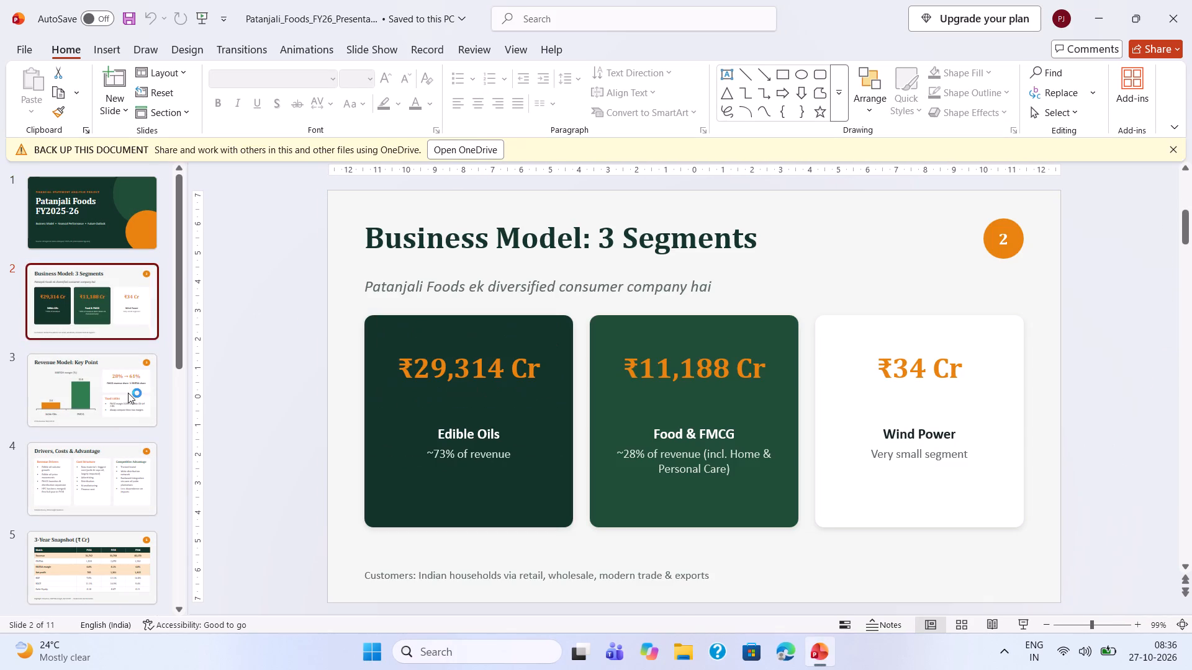
left_click(128, 393)
left_click(124, 245)
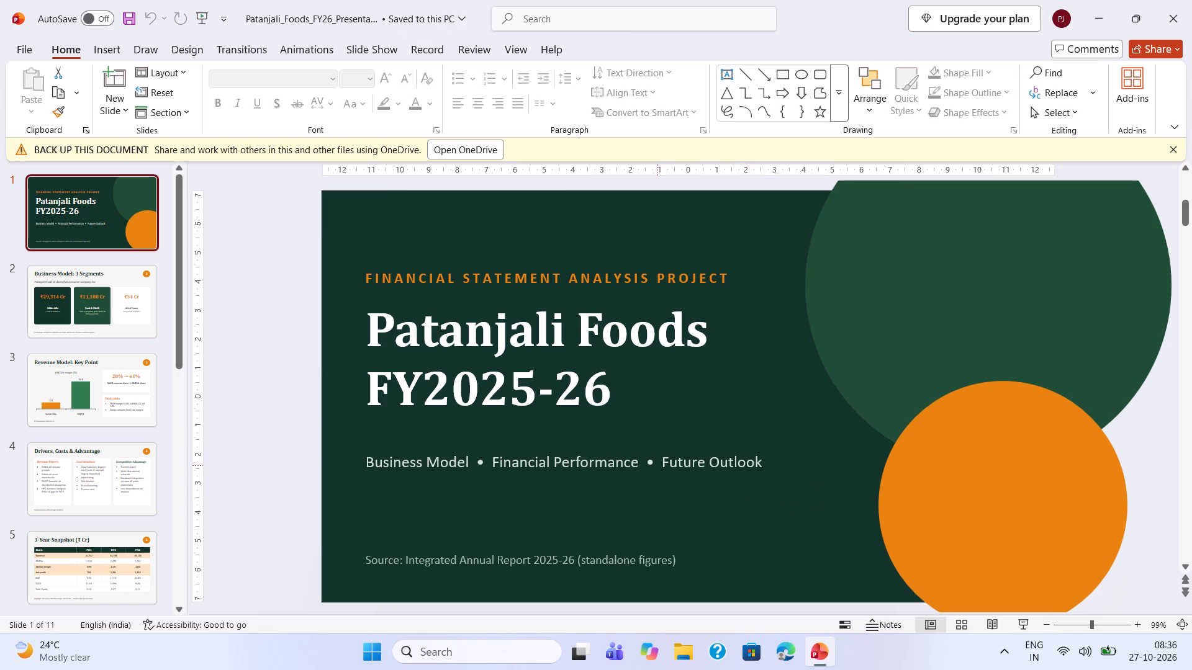
left_click(381, 463)
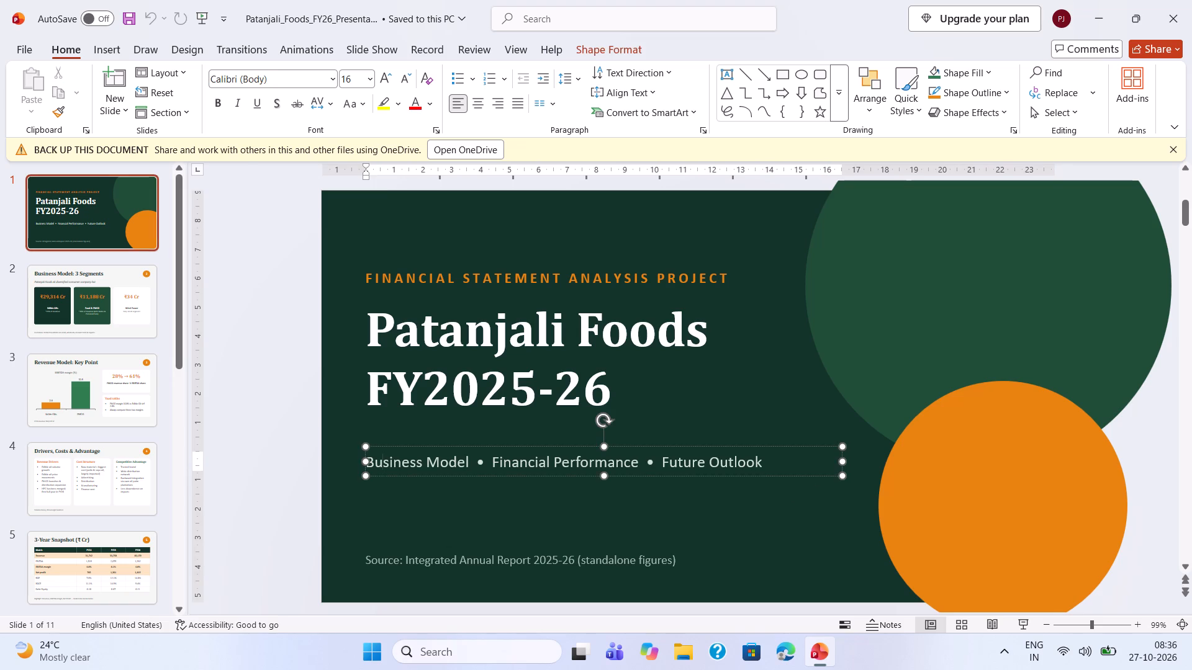
left_click(368, 462)
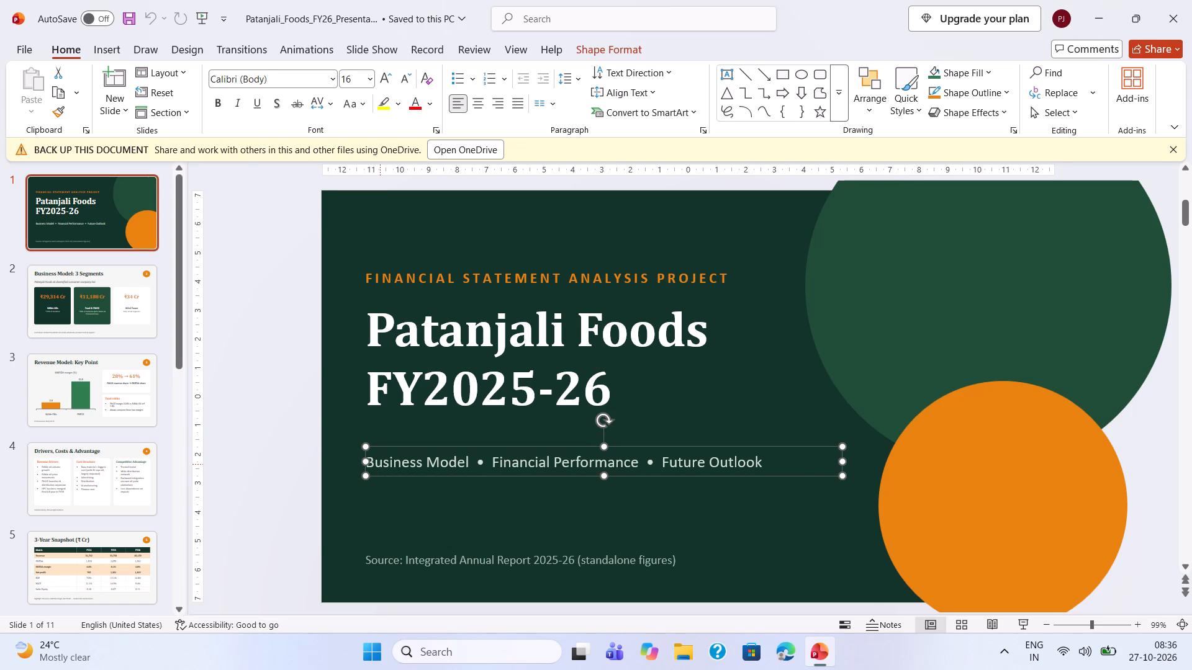
key("ctrl+a")
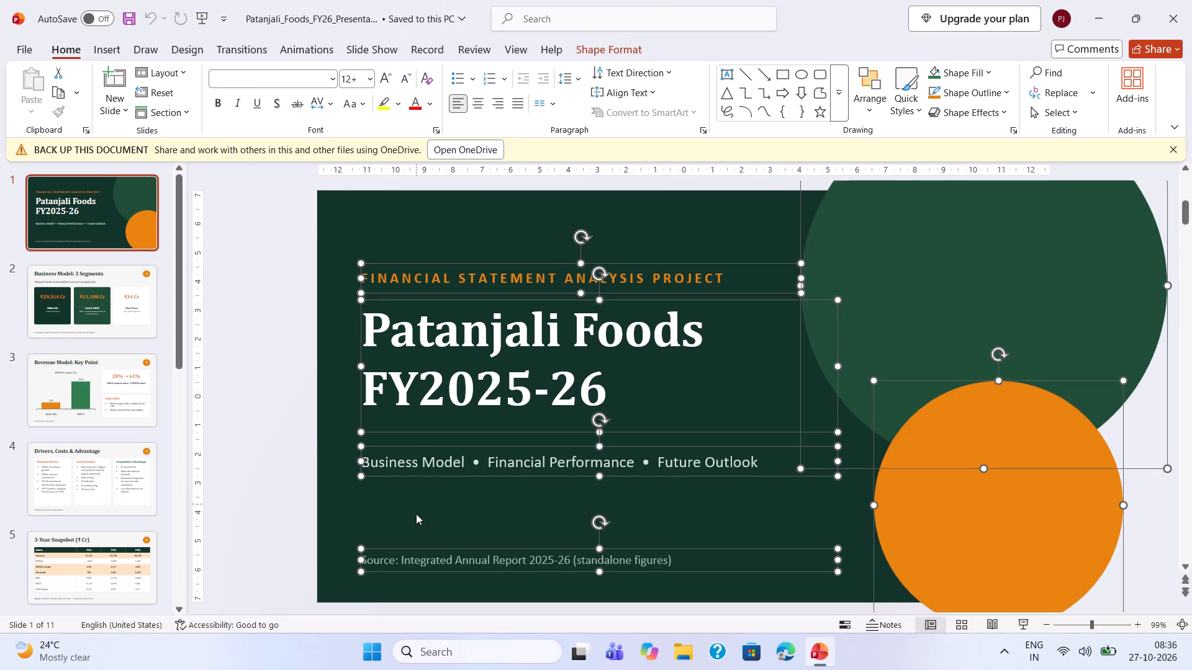
left_click(418, 548)
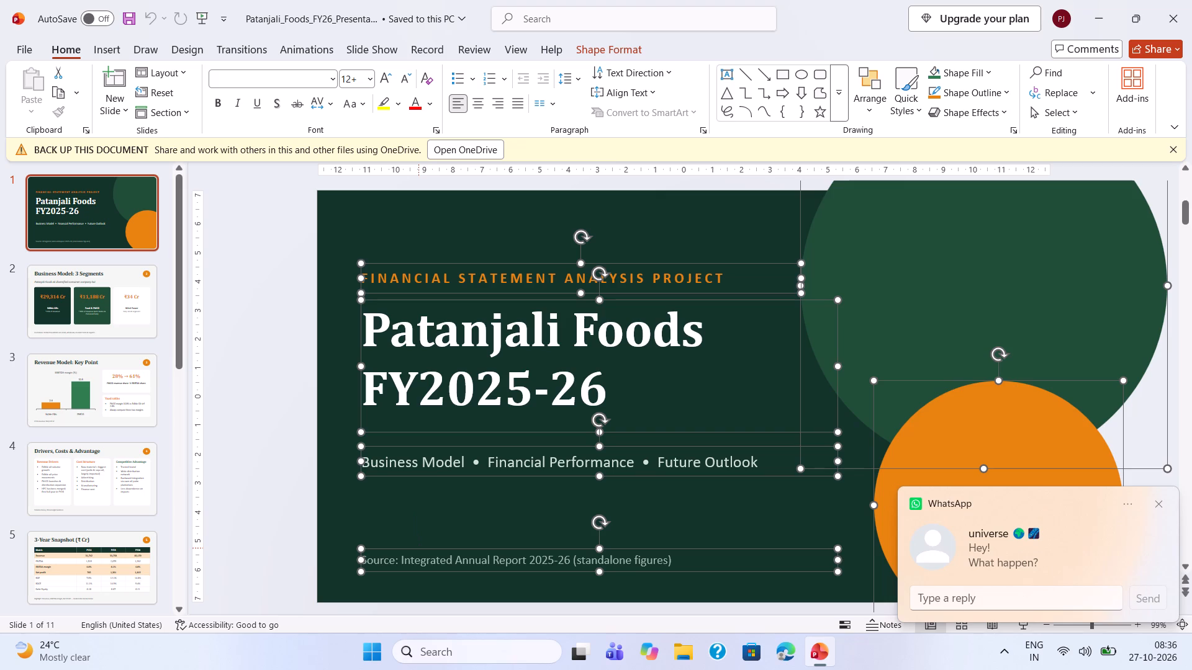
left_click(914, 663)
double_click(914, 663)
triple_click(911, 664)
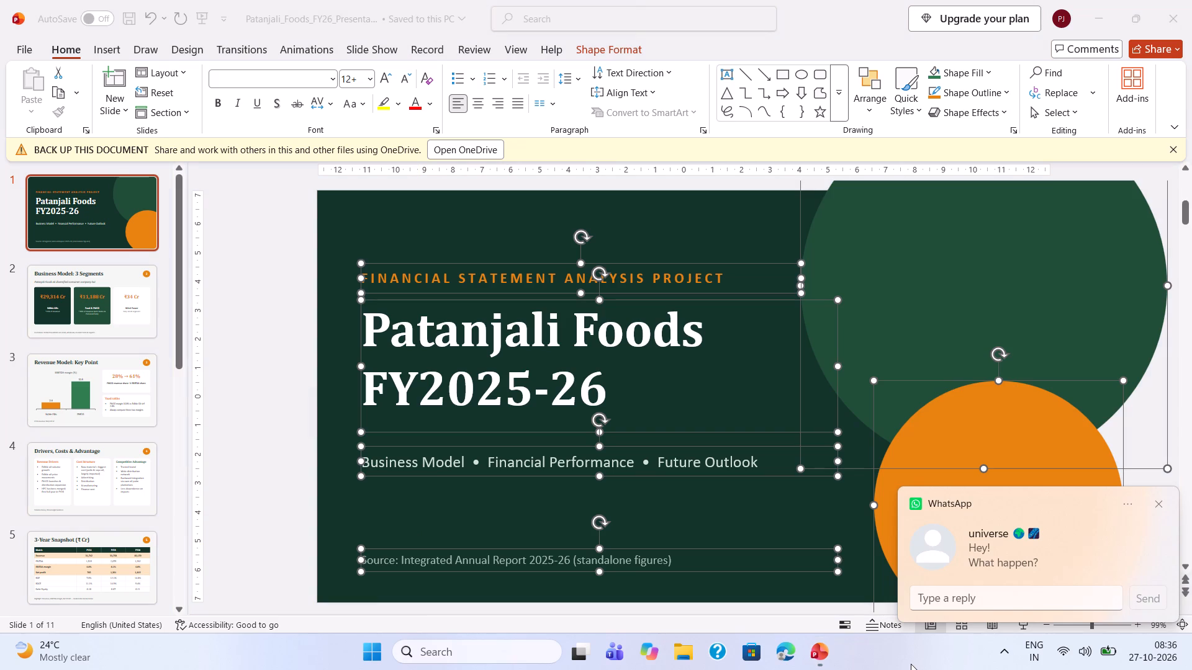
left_click(115, 282)
left_click(122, 372)
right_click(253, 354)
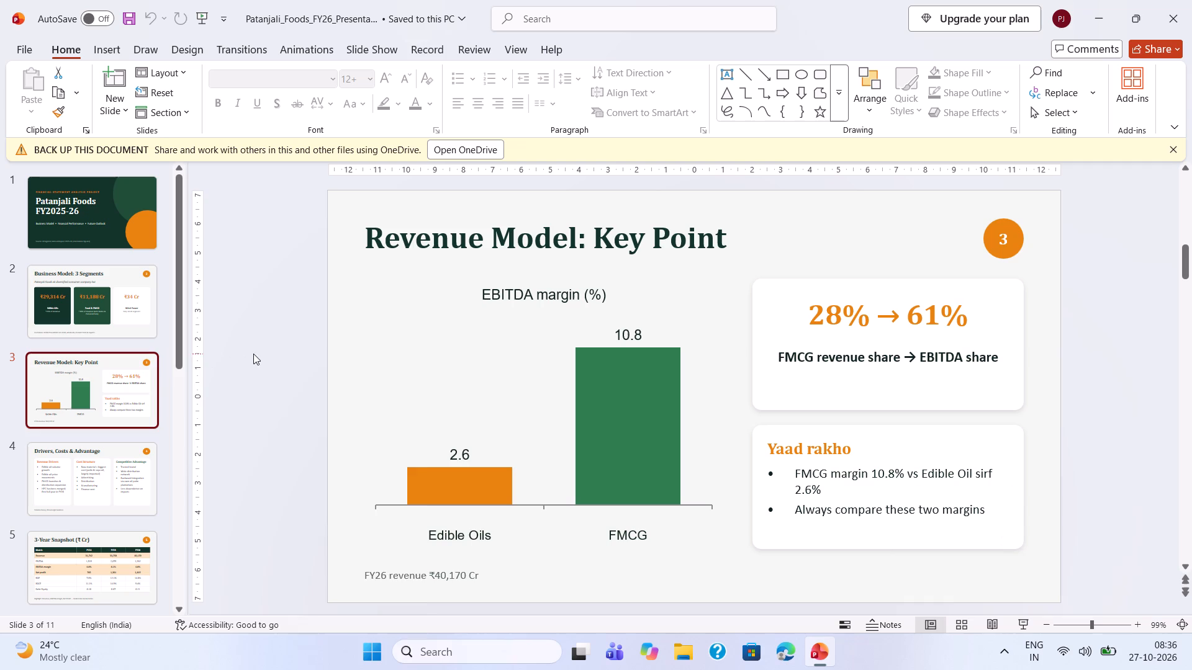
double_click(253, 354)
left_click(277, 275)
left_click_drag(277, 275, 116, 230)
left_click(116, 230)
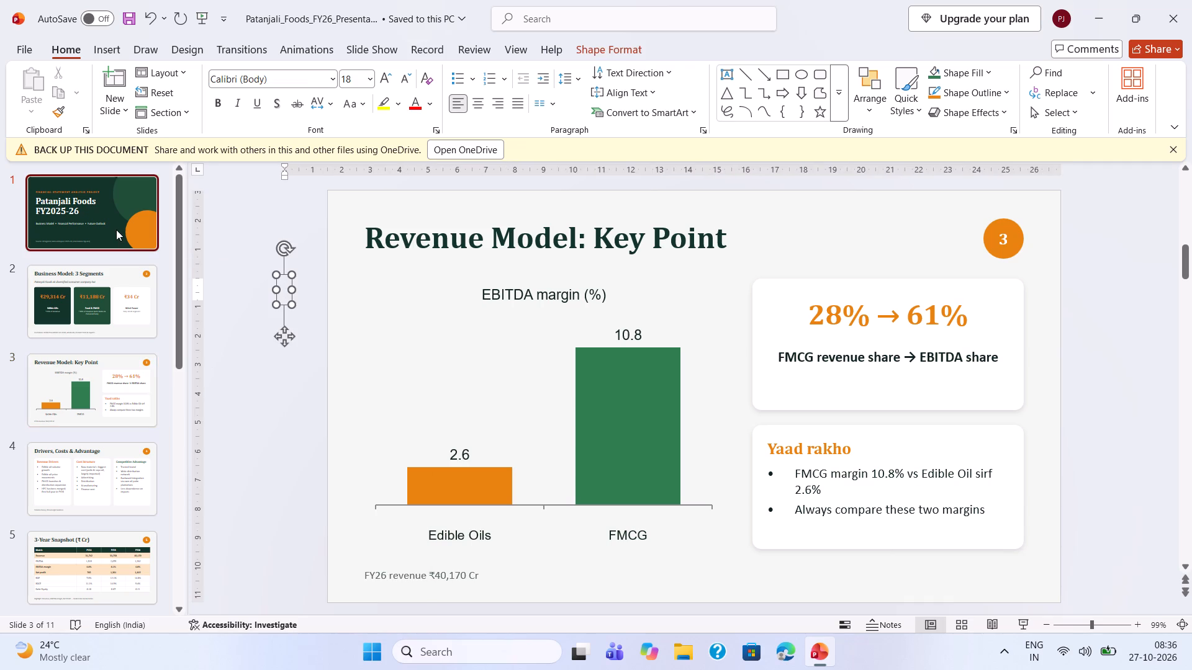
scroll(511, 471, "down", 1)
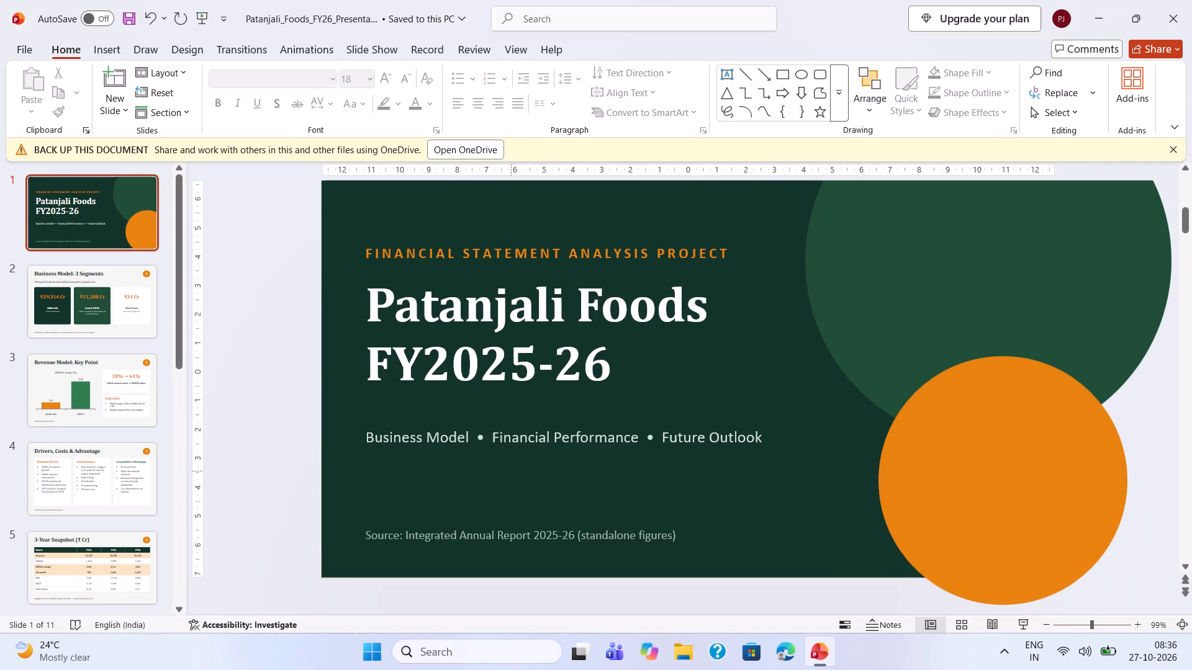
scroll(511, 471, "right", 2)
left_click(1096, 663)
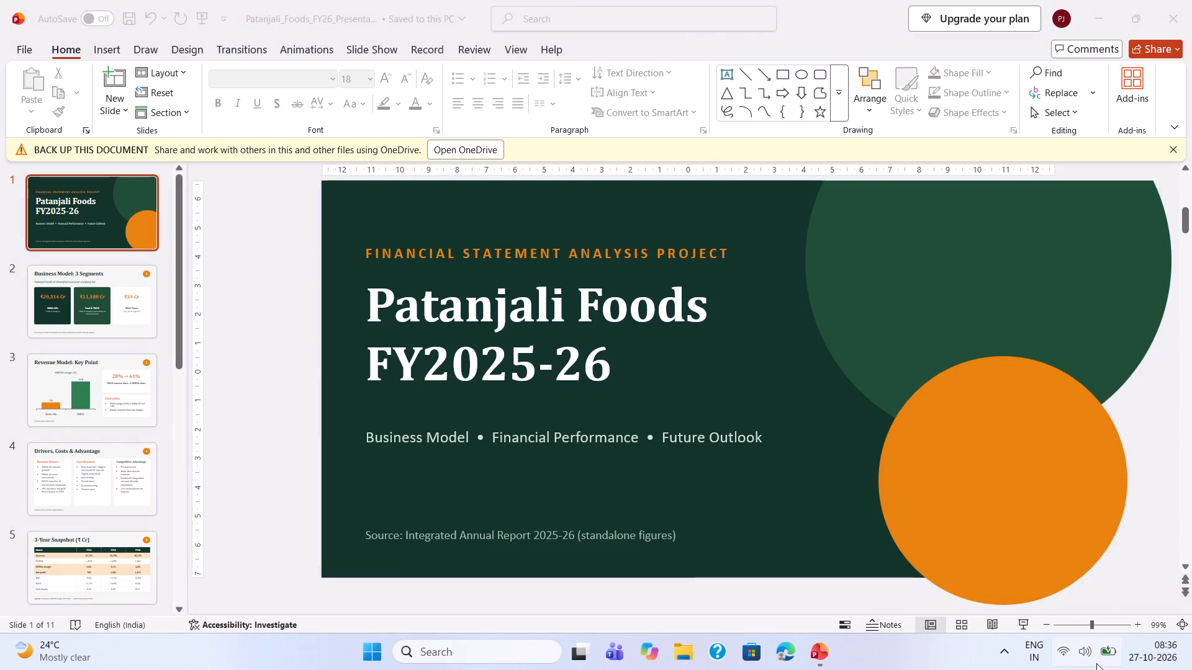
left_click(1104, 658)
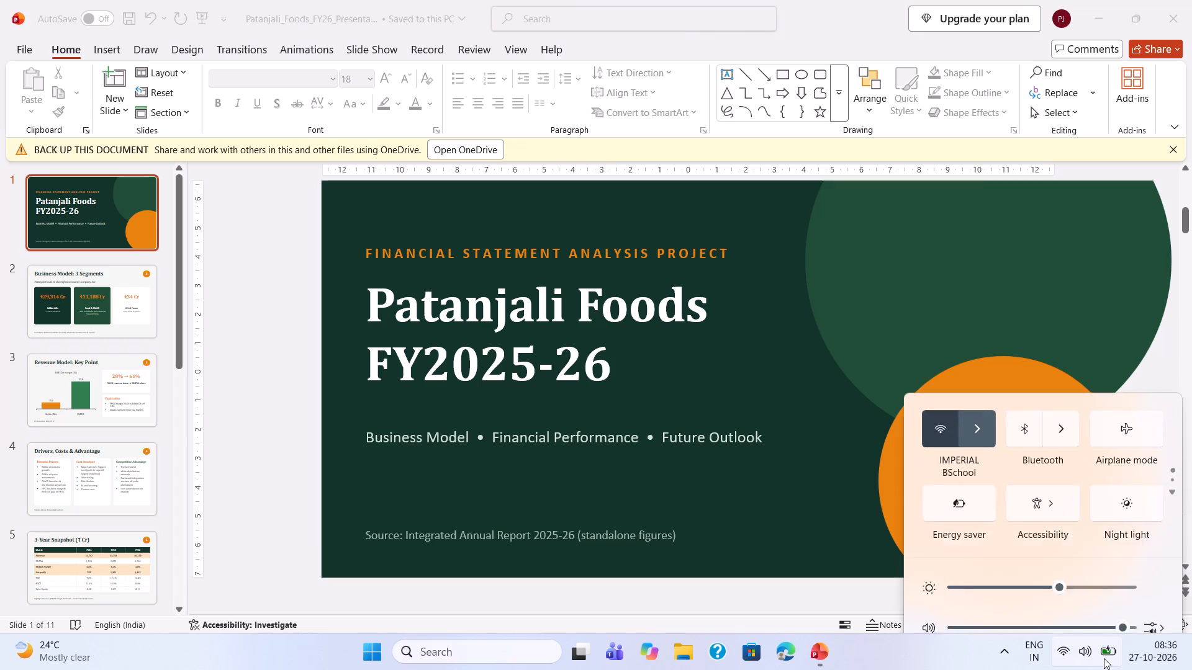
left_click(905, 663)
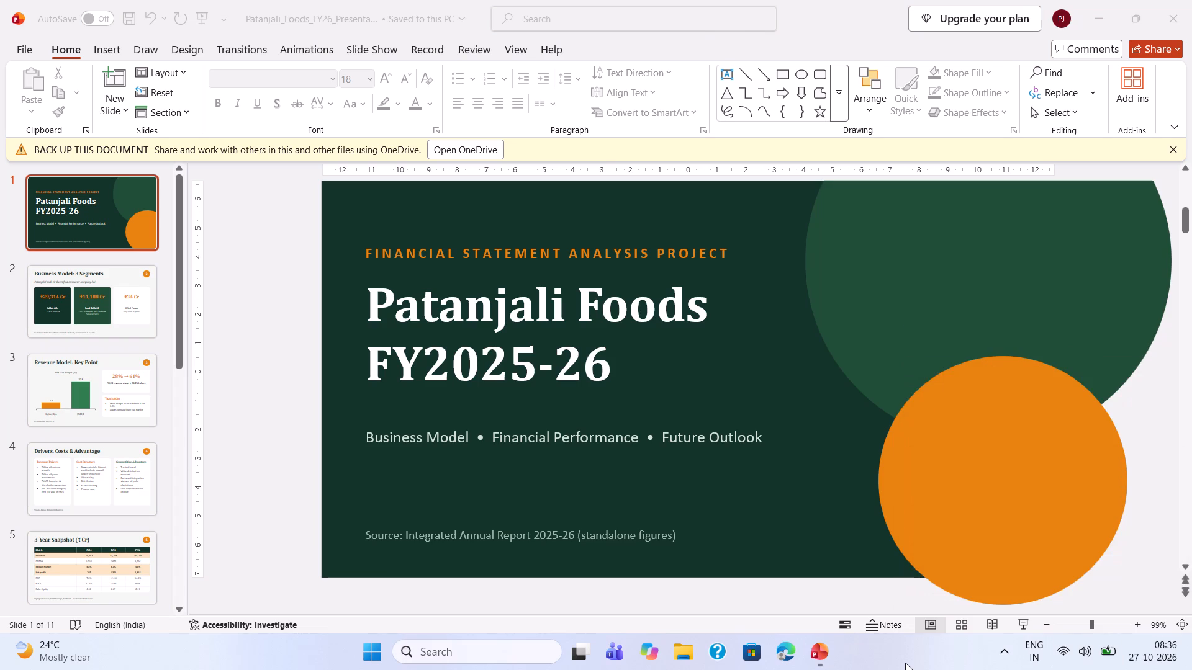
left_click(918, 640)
Move the words "Business Model" from the start of the title slide's subtitle line to its end, after "Future Outlook".
left_click(723, 435)
left_click(632, 442)
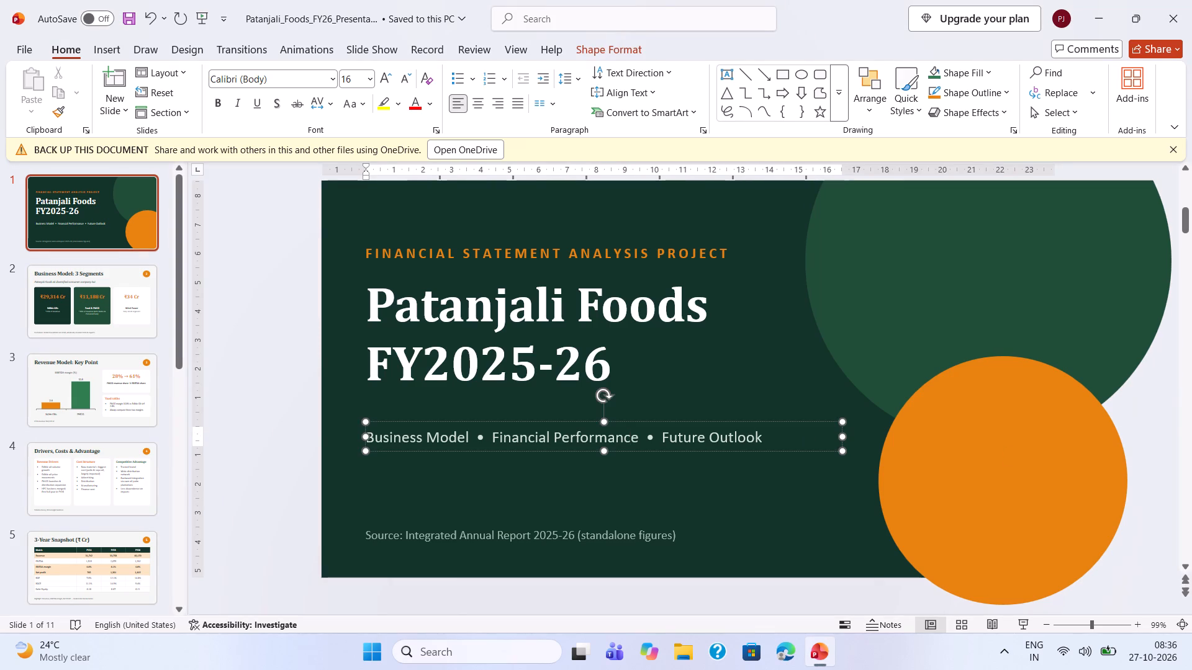
left_click_drag(373, 442, 443, 440)
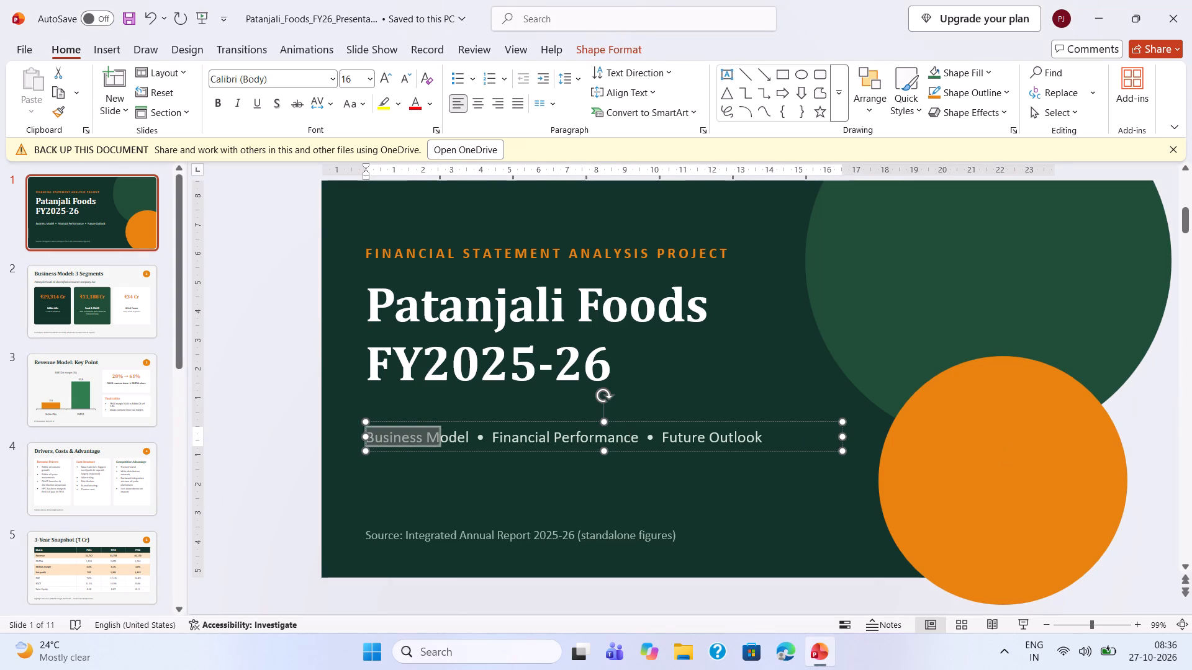
left_click_drag(443, 440, 449, 439)
left_click_drag(374, 435, 557, 424)
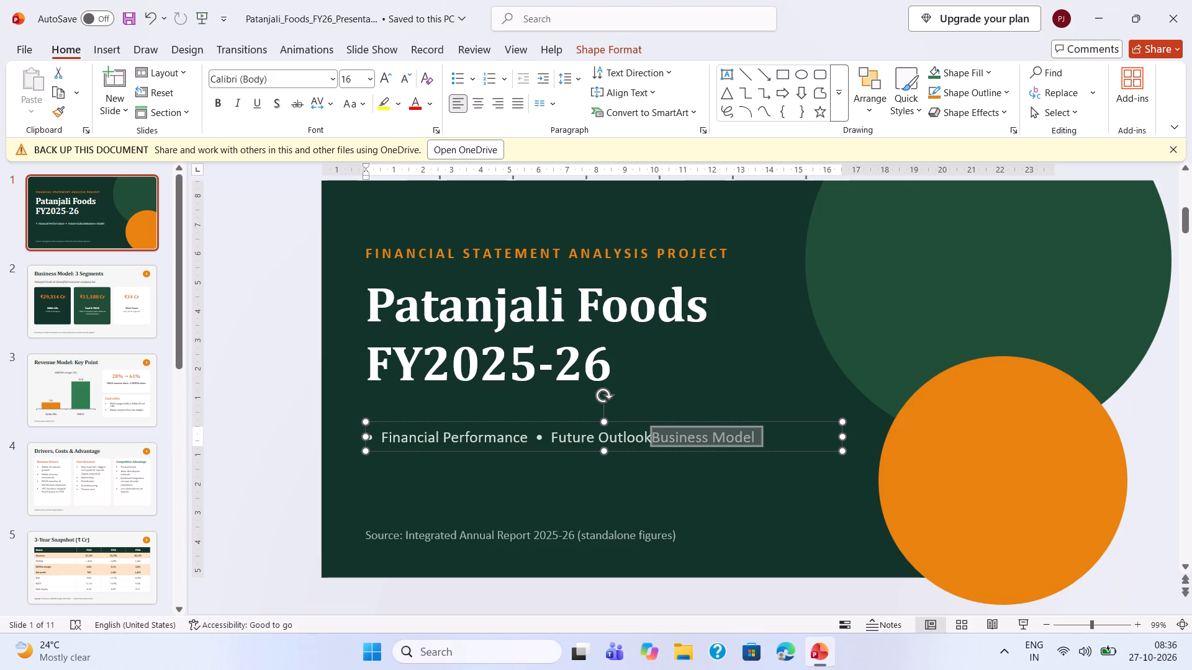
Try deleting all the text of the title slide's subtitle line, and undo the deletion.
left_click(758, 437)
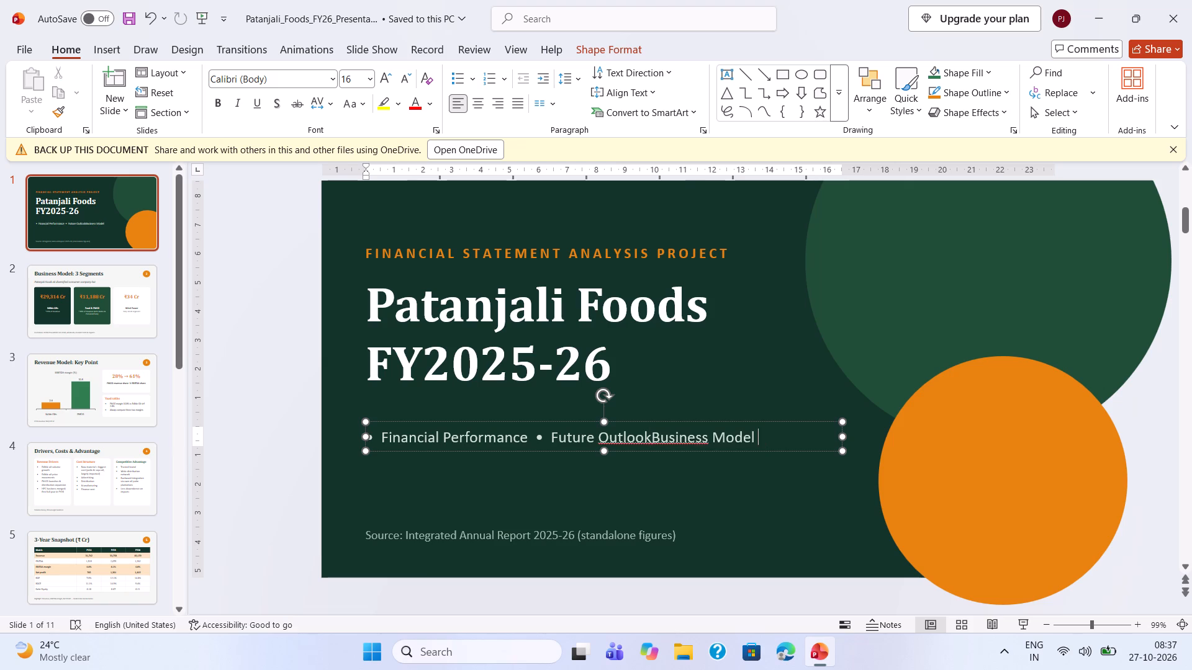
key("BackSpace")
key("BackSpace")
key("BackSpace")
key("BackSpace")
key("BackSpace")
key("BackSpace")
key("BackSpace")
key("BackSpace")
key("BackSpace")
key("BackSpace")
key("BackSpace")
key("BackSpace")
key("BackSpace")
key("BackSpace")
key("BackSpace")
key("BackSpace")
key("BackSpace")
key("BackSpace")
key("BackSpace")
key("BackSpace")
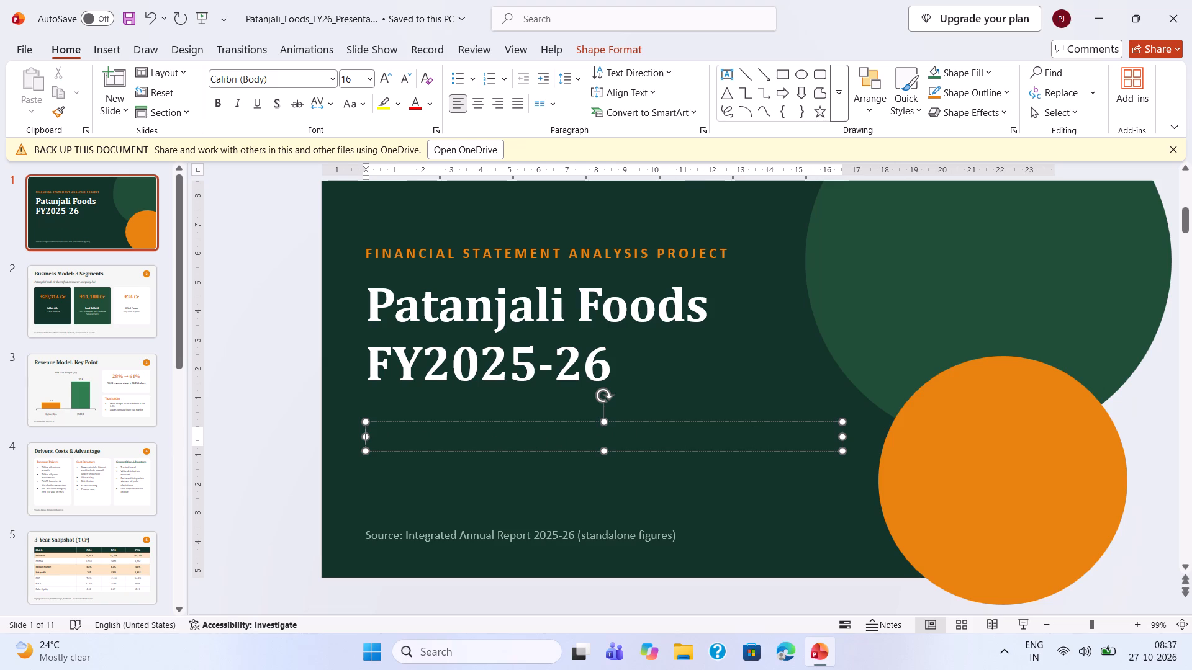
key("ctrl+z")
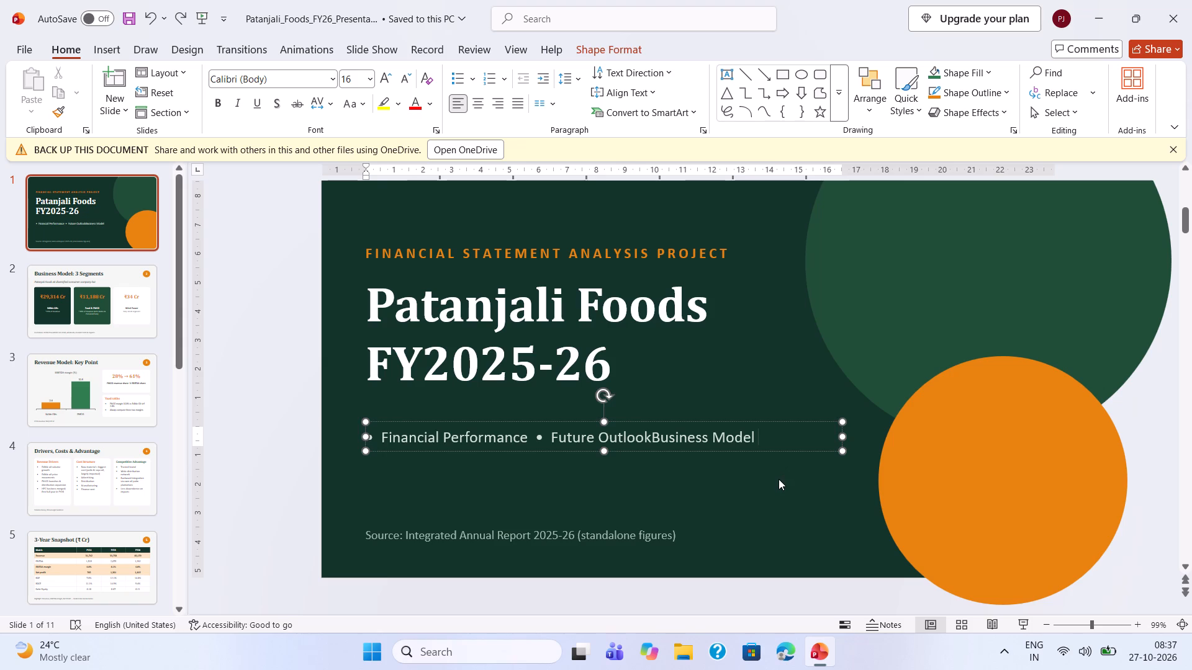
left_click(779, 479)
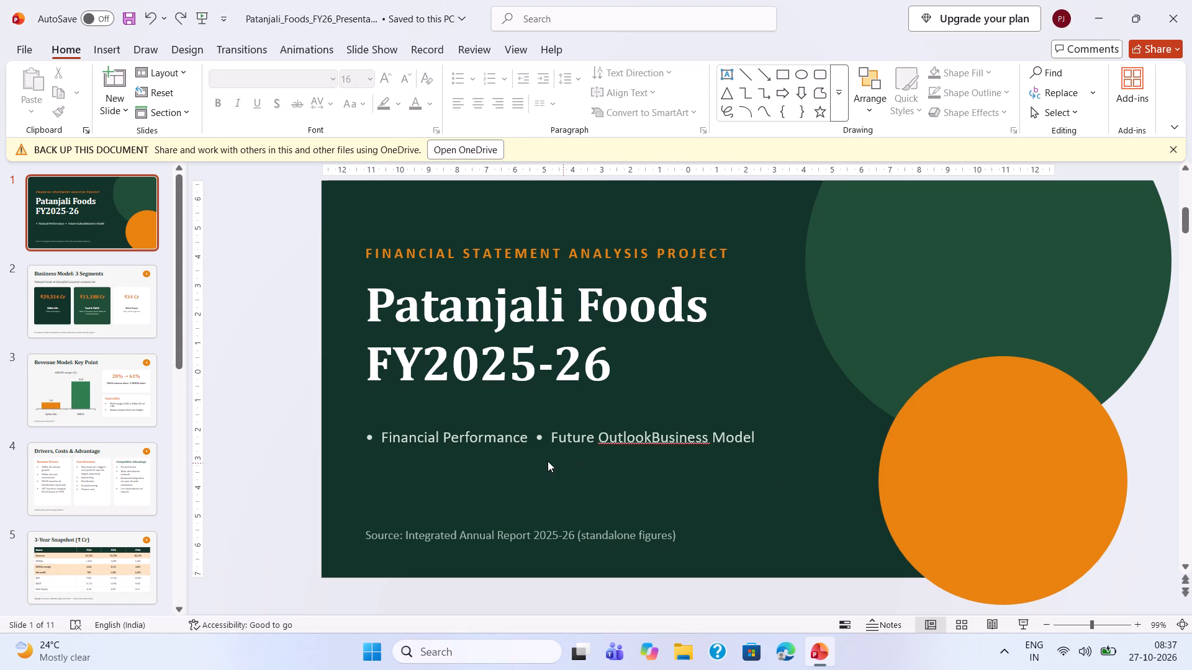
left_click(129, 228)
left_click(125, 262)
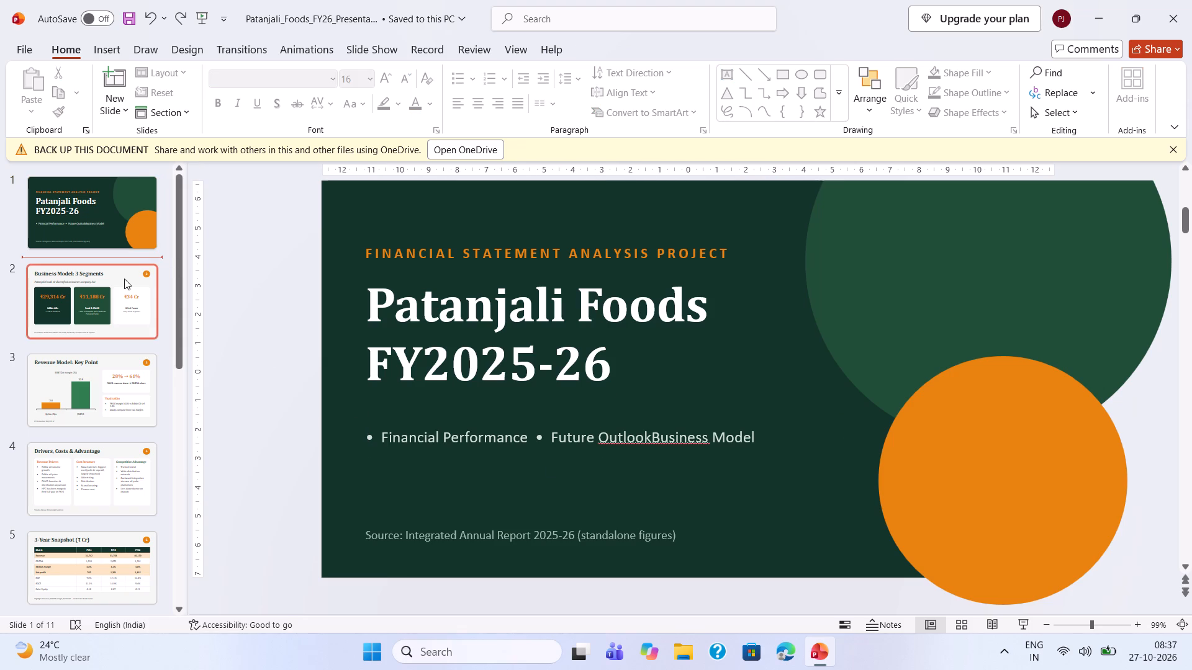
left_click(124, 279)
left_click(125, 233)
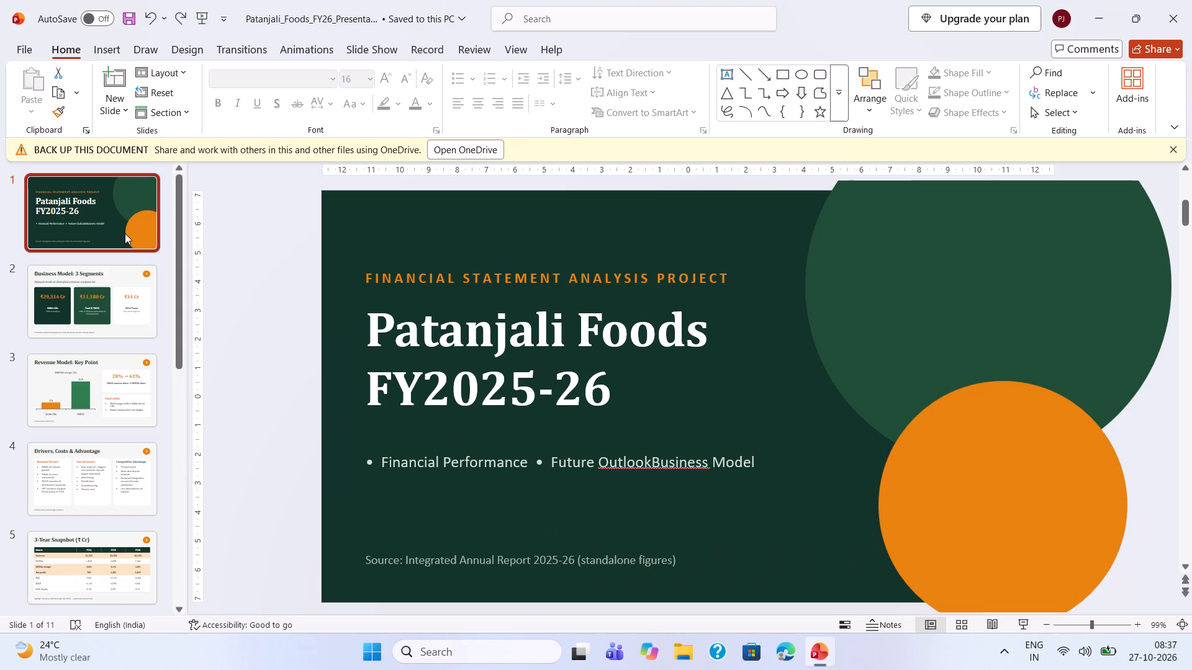
Move the "Source: Integrated Annual Report 2025-26" text box on the title slide slightly down and left, closer to the slide's lower edge.
left_click(409, 558)
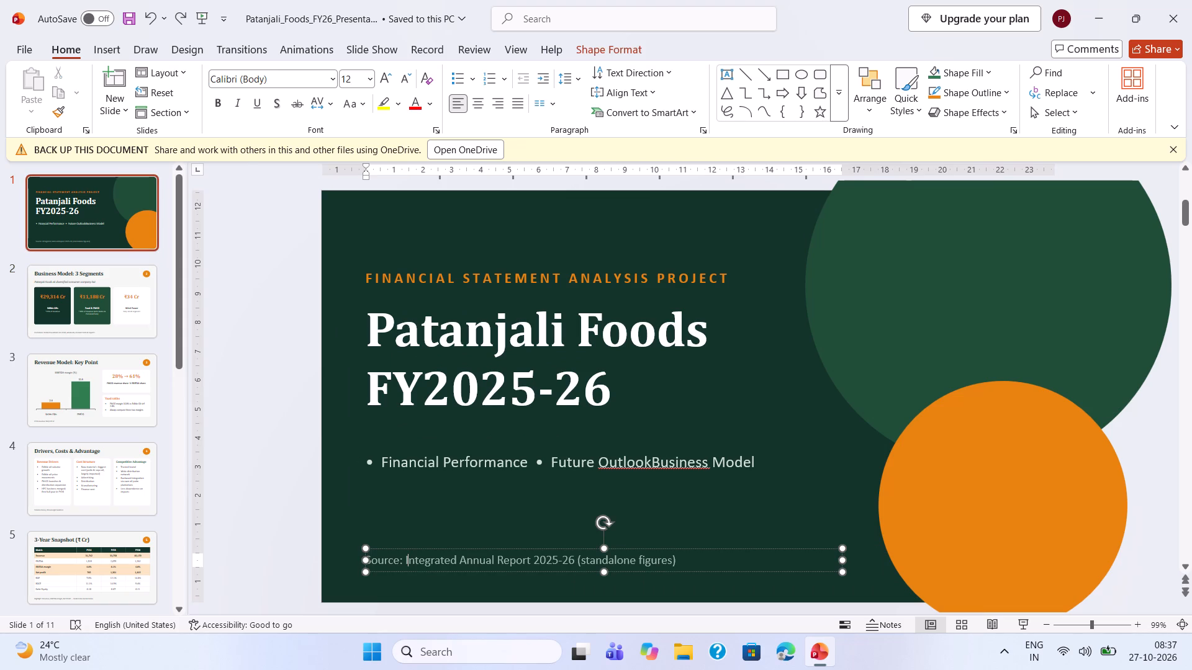
left_click_drag(433, 550, 427, 566)
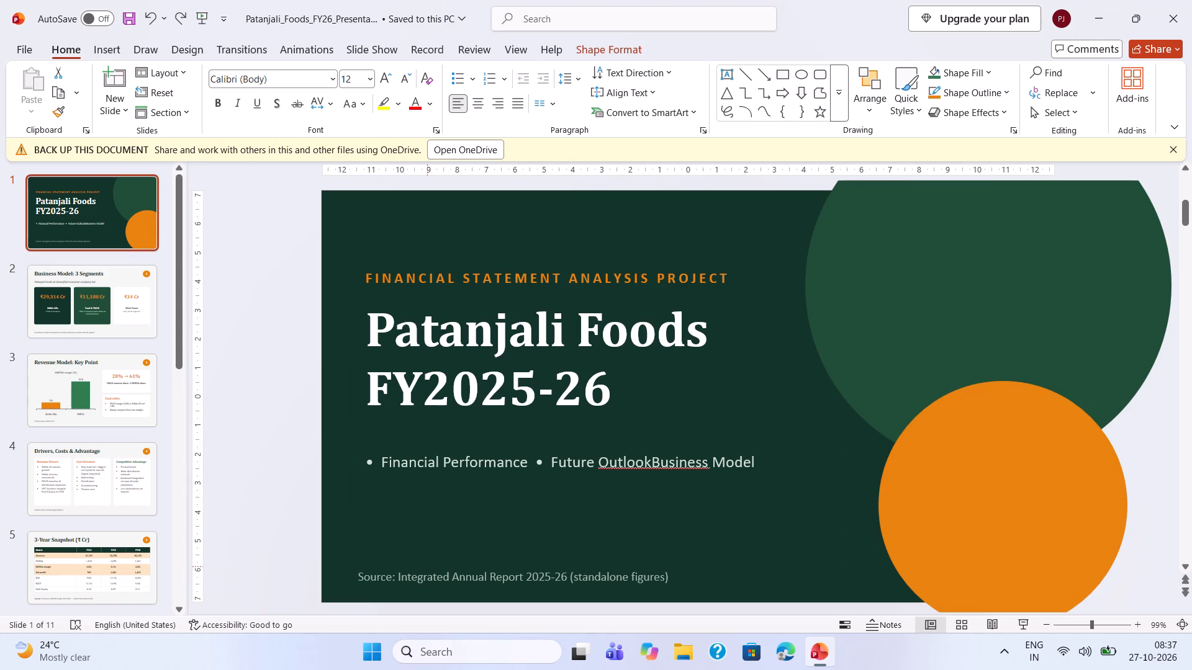
left_click_drag(427, 566, 427, 568)
left_click(259, 480)
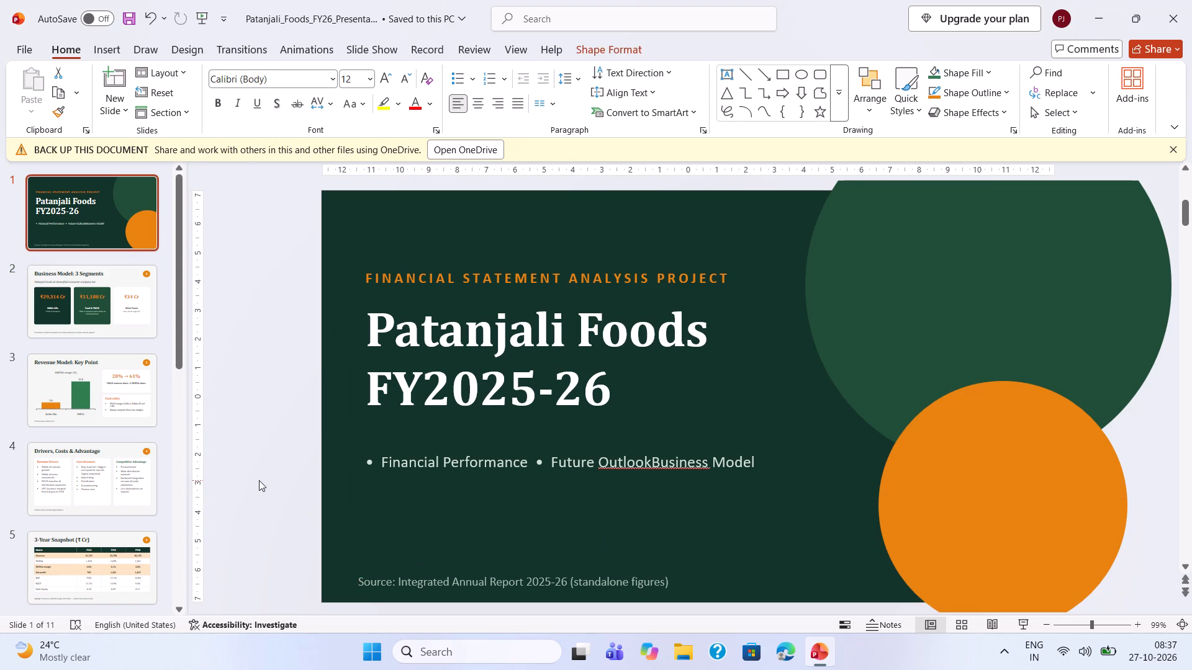
Save the presentation.
key("ctrl+s")
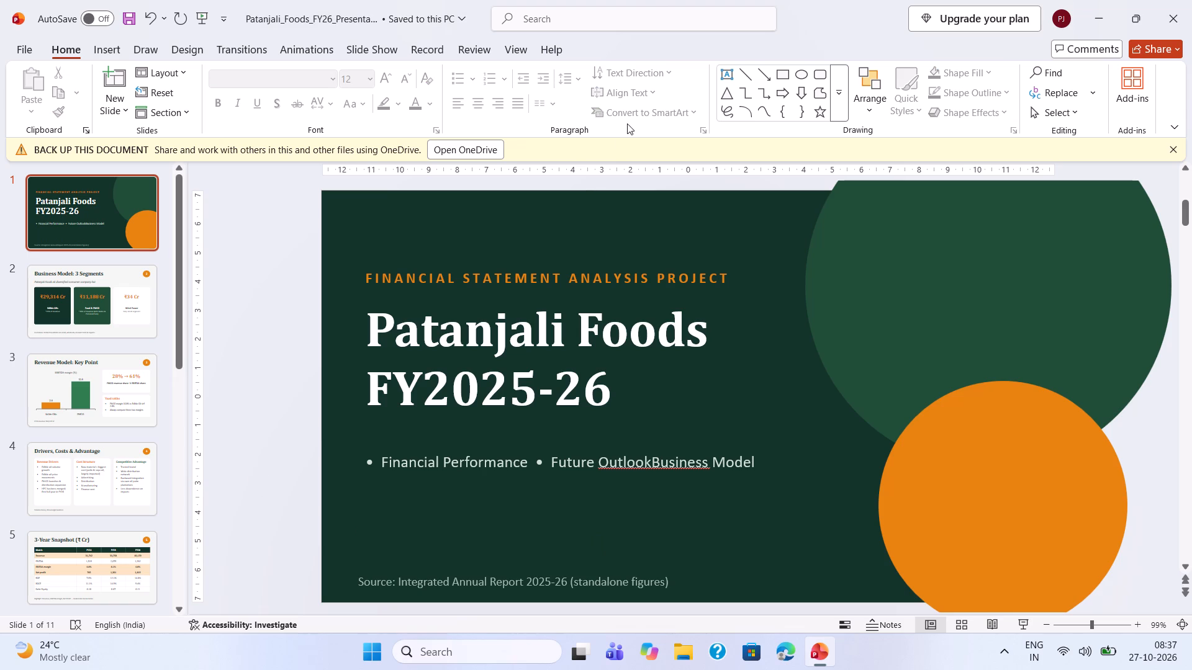
Switch to File Explorer and show its Home view with the recent files.
scroll(104, 66, "right", 3)
double_click(692, 659)
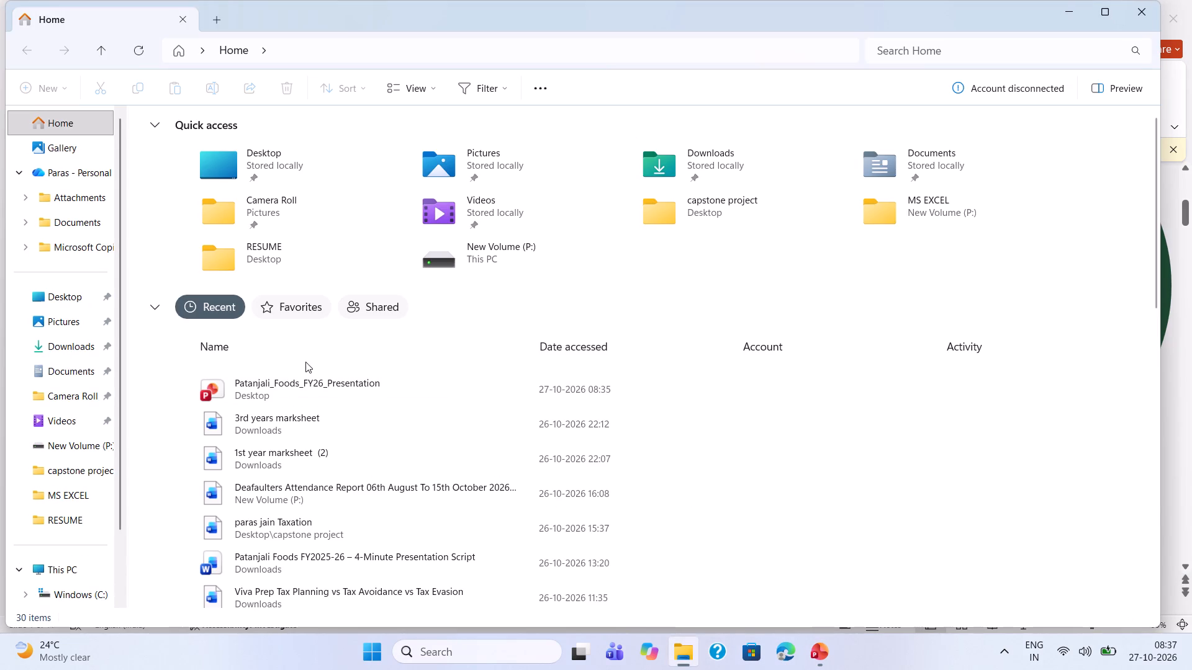
Find the document "Patanjali Foods FY2025-26 – 4-Minute Presentation Script" in the Downloads folder and open it in Word.
left_click(83, 303)
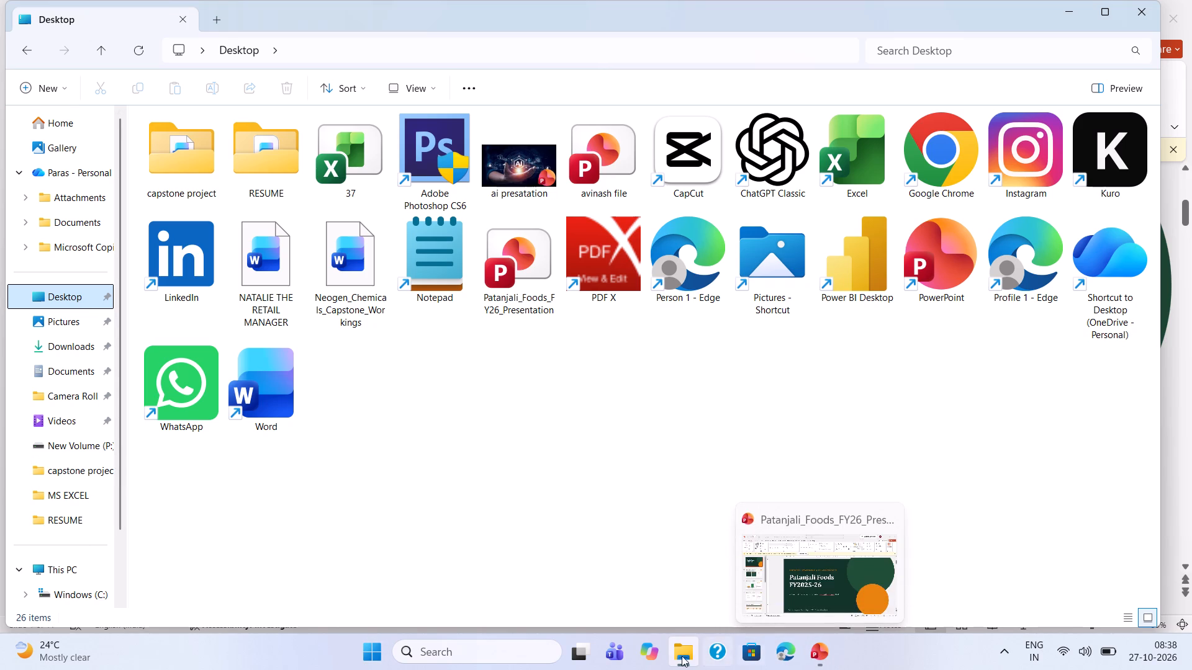
left_click(677, 626)
left_click(677, 601)
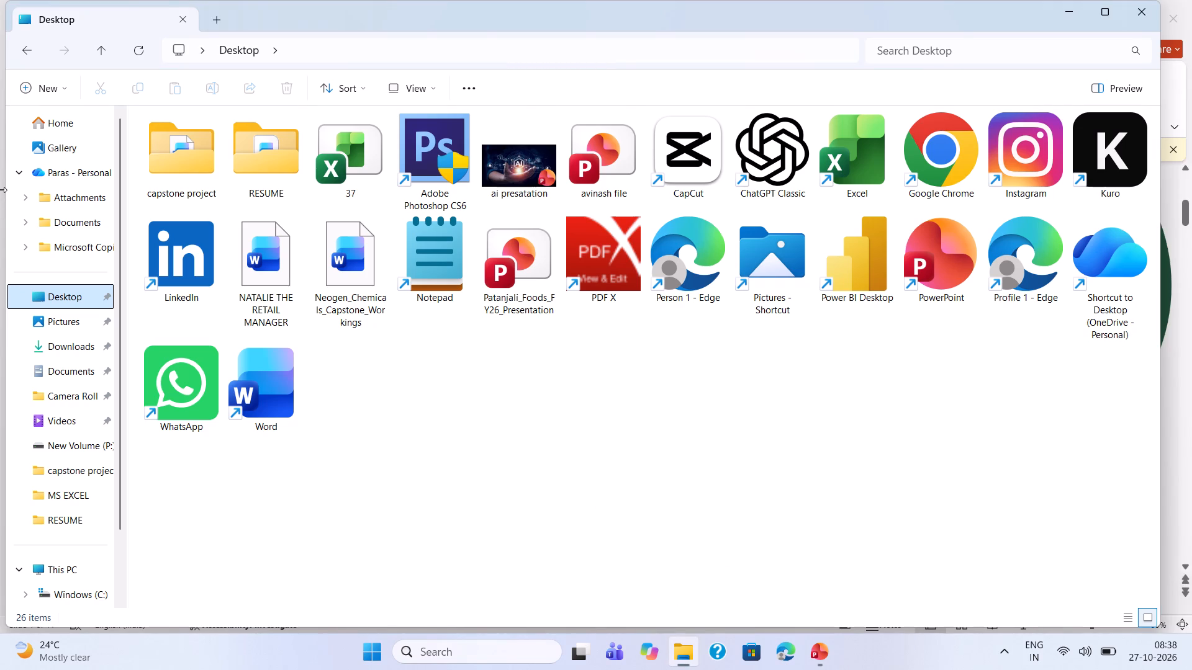
left_click(67, 329)
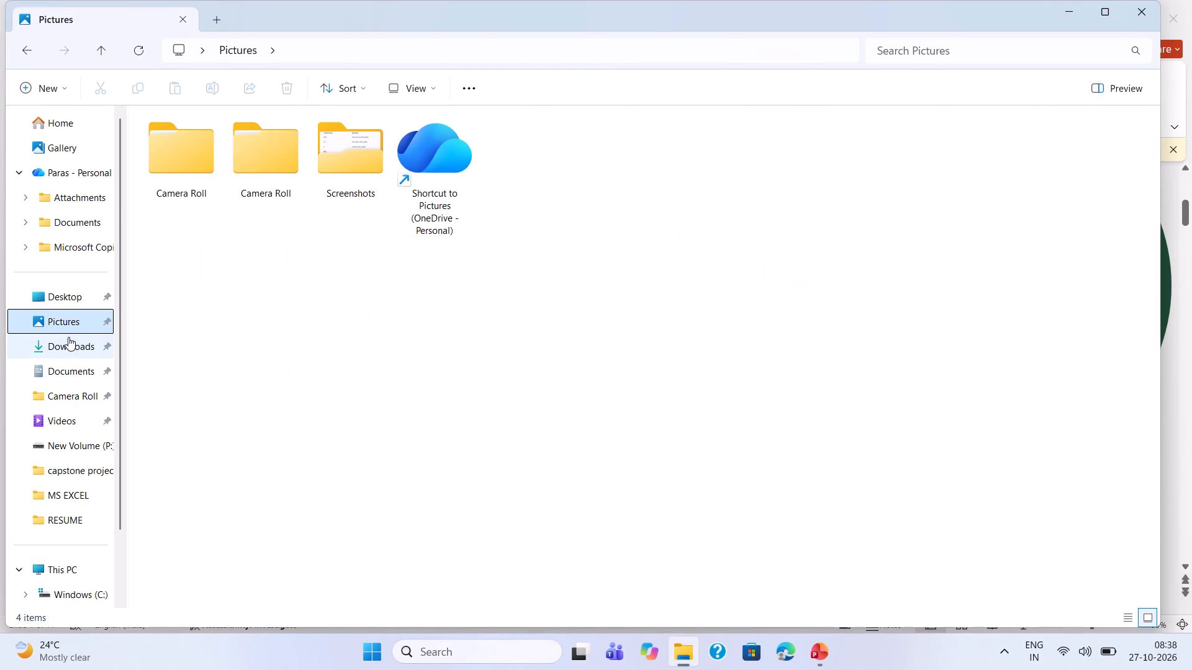
left_click(68, 337)
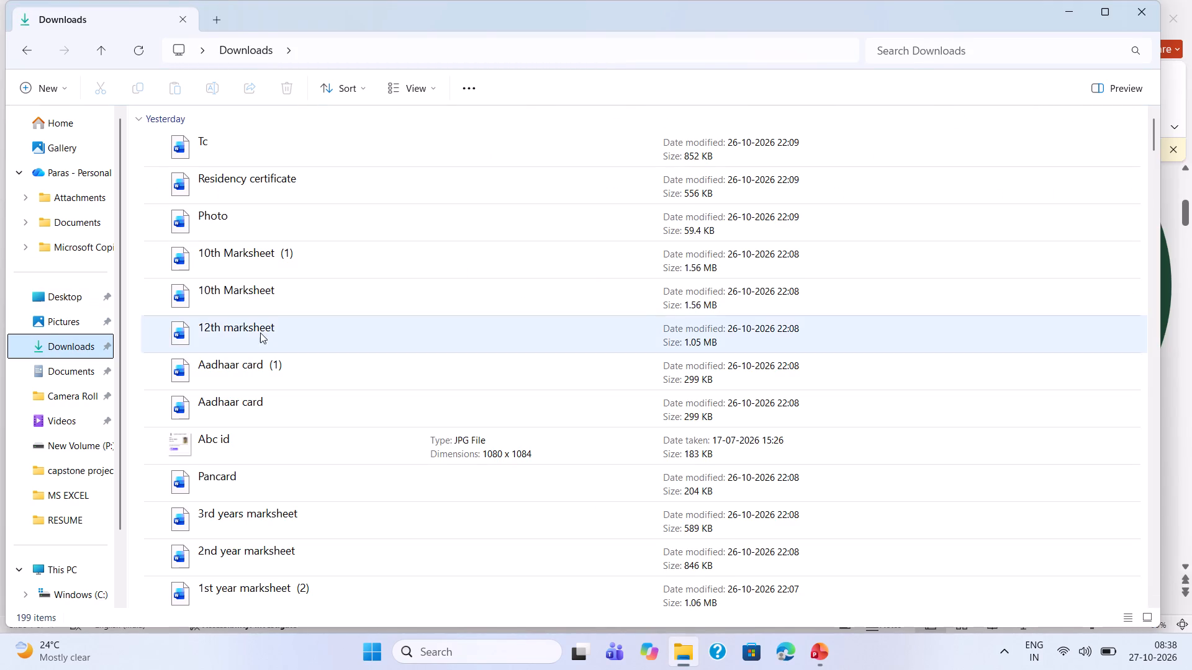
scroll(276, 382, "down", 3)
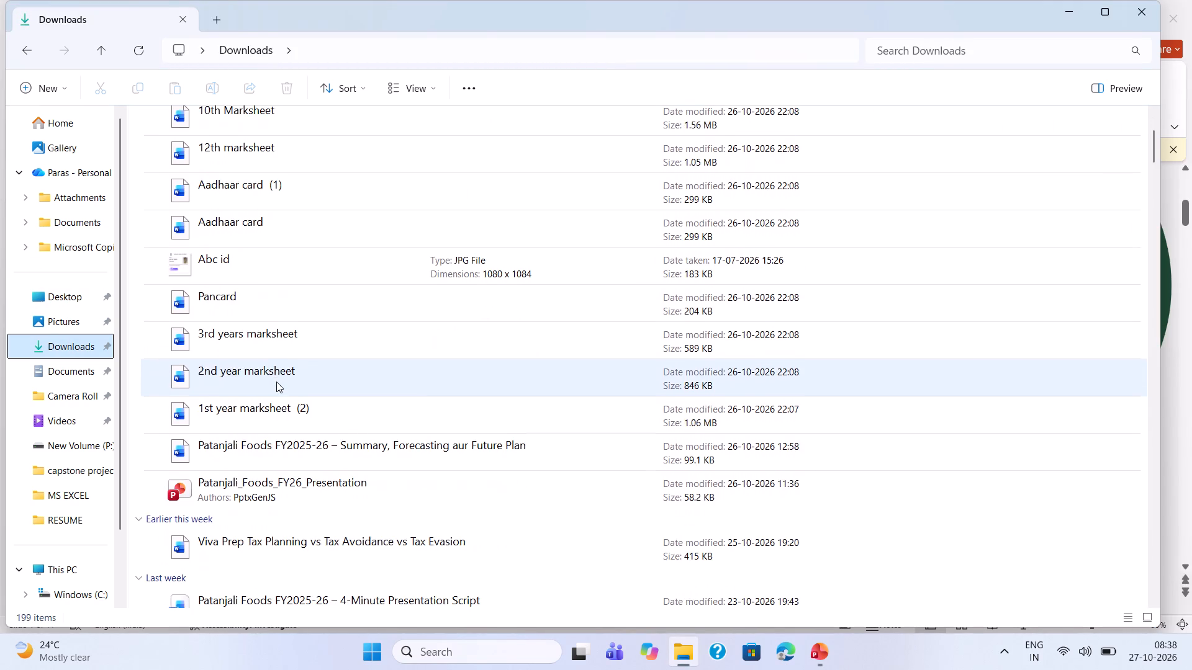
scroll(276, 382, "down", 3)
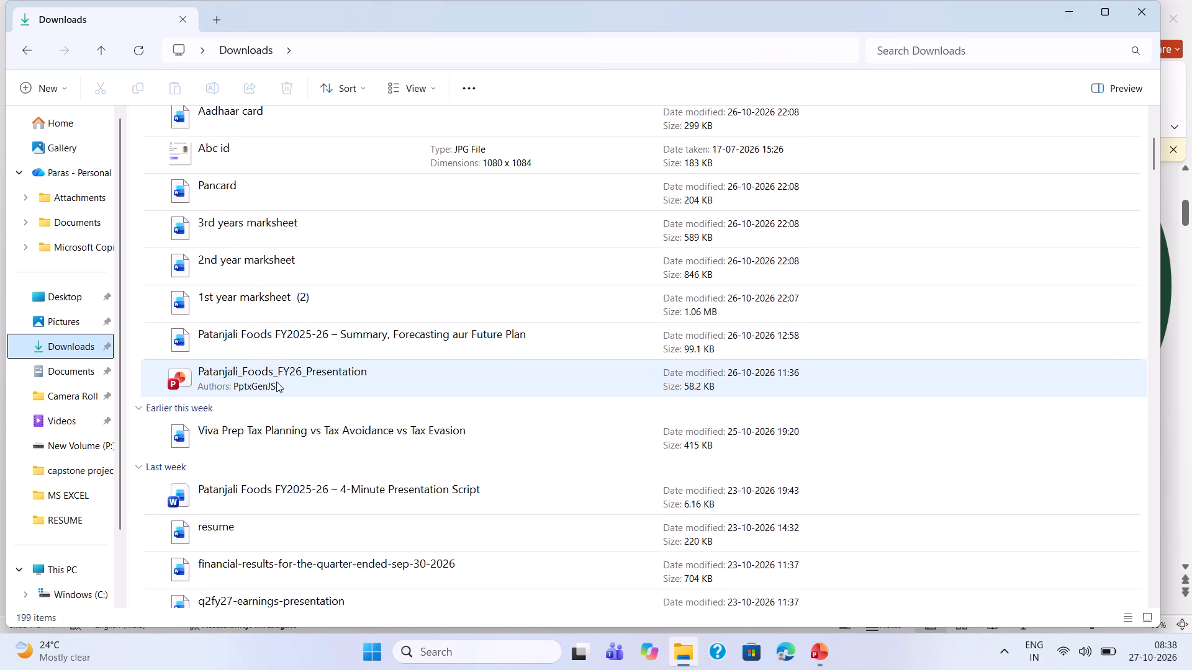
scroll(276, 382, "down", 1)
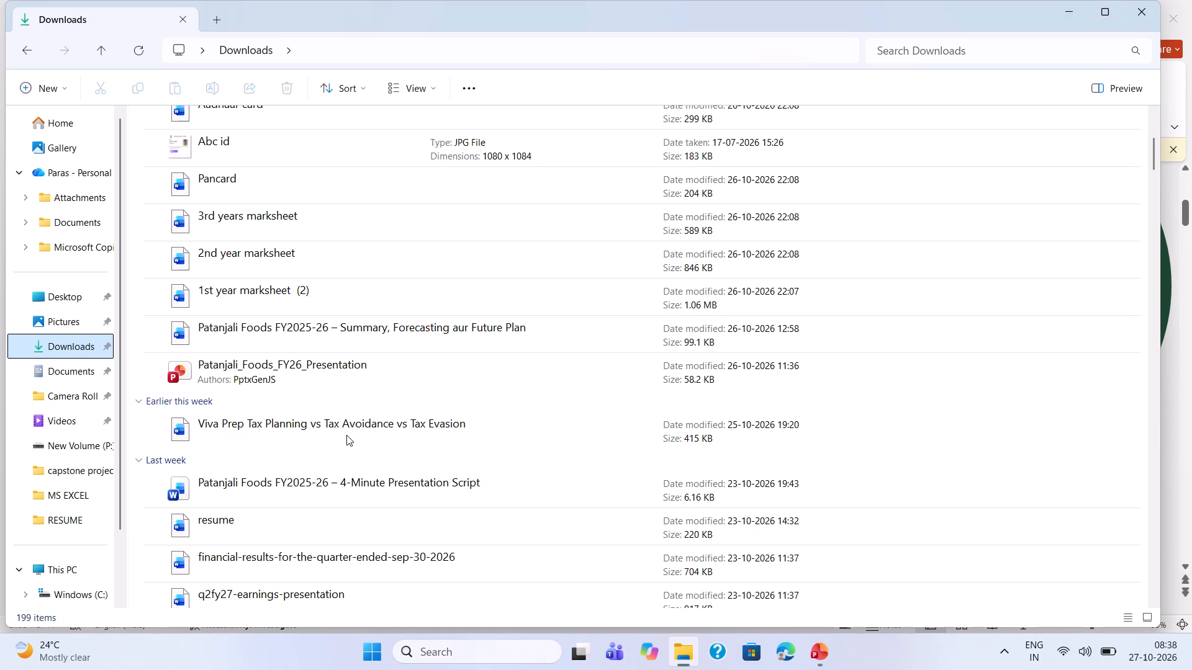
triple_click(348, 480)
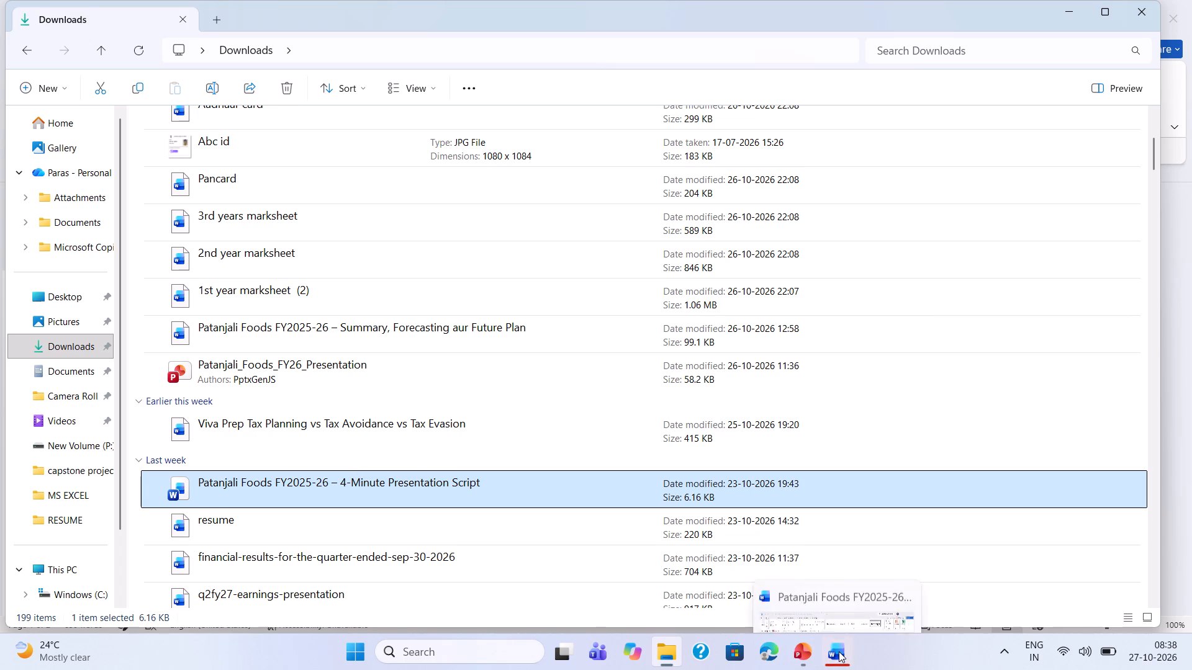
left_click(848, 598)
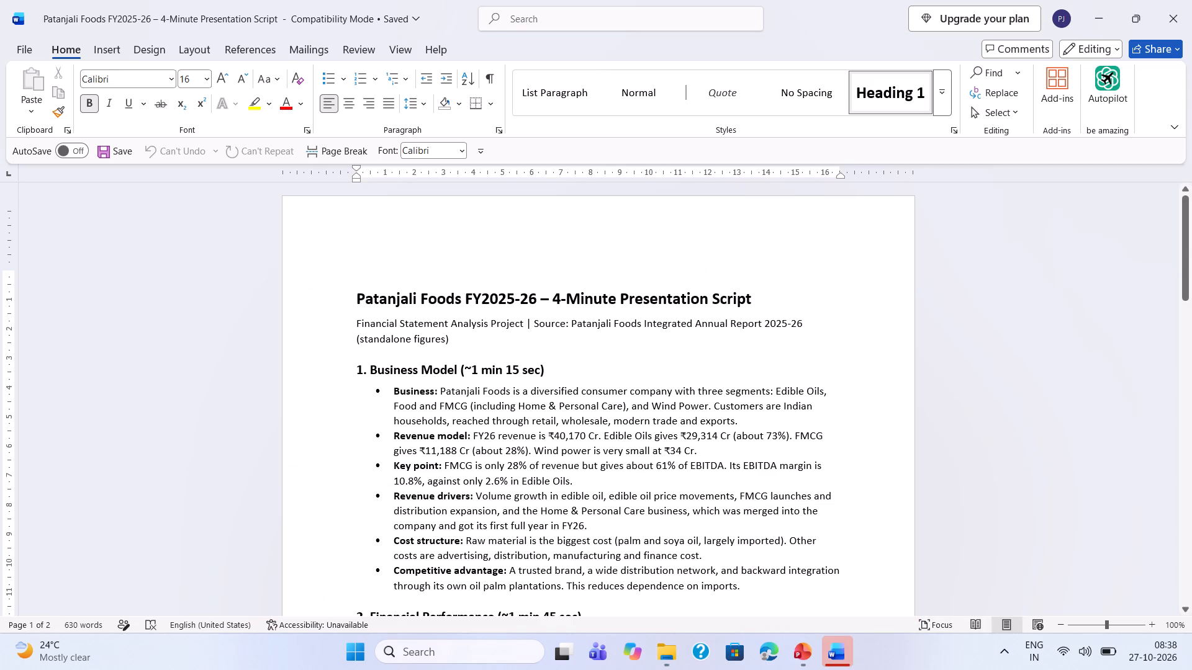
Read through the presentation script from Business Model to Presentation Tips and return to its beginning.
scroll(859, 488, "down", 1)
scroll(859, 488, "up", 1)
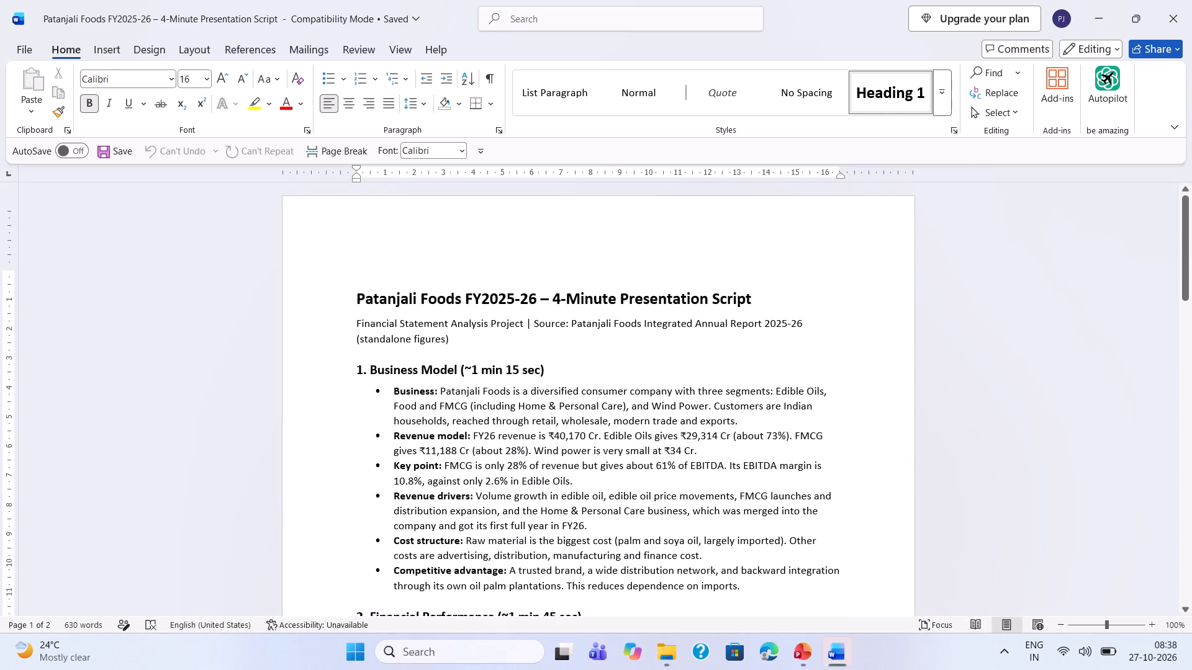
scroll(859, 488, "down", 5)
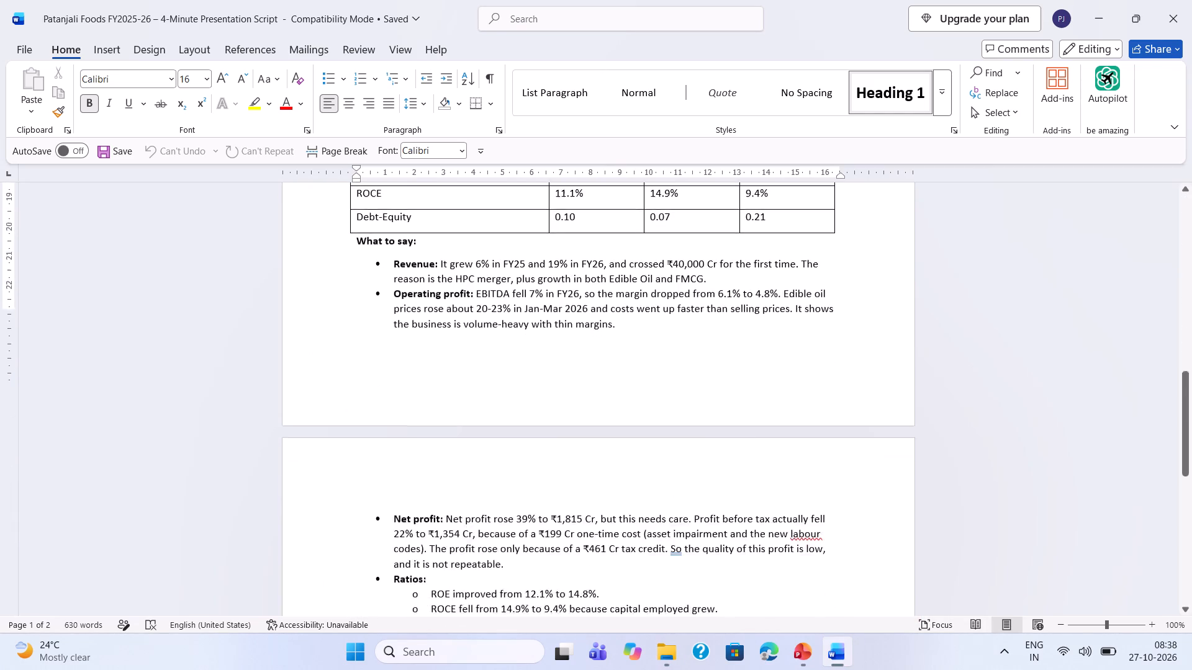
scroll(859, 488, "down", 4)
scroll(859, 488, "up", 7)
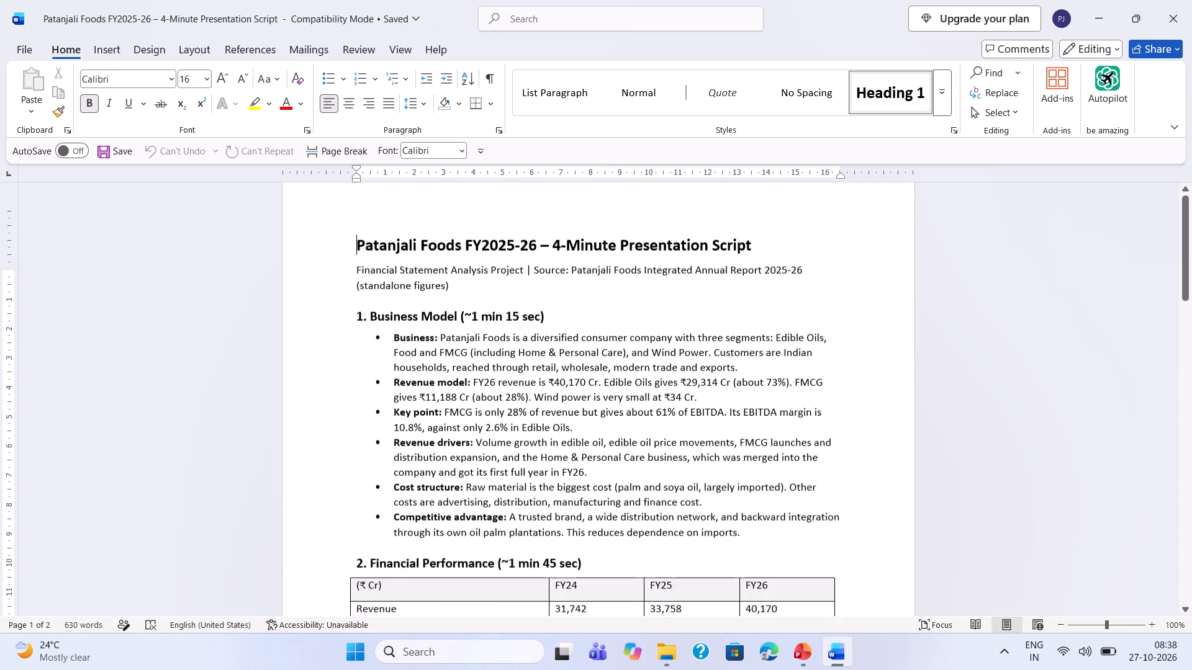
scroll(859, 488, "down", 16)
scroll(859, 488, "up", 6)
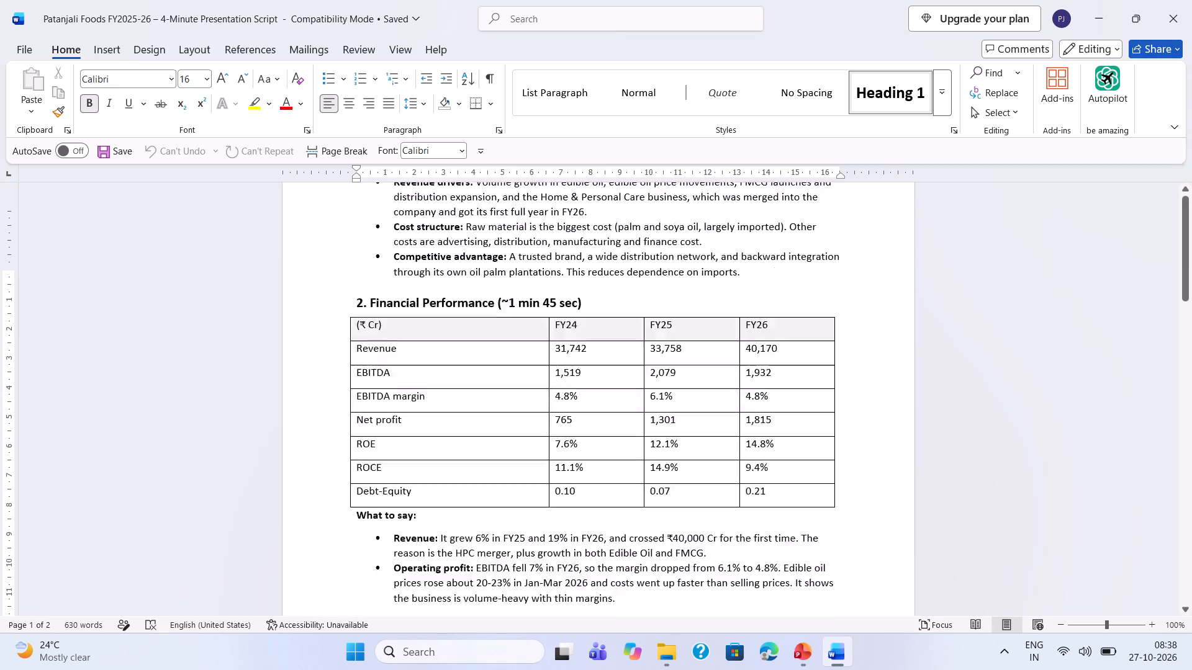
scroll(859, 488, "up", 8)
scroll(859, 488, "down", 12)
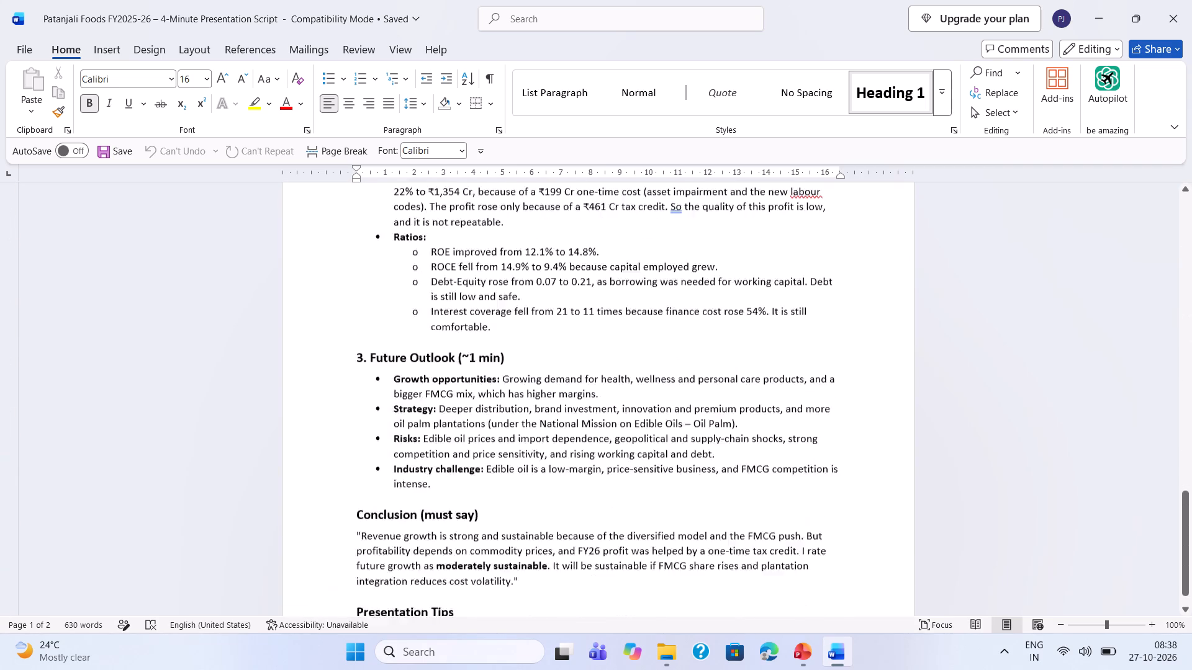
scroll(859, 488, "down", 7)
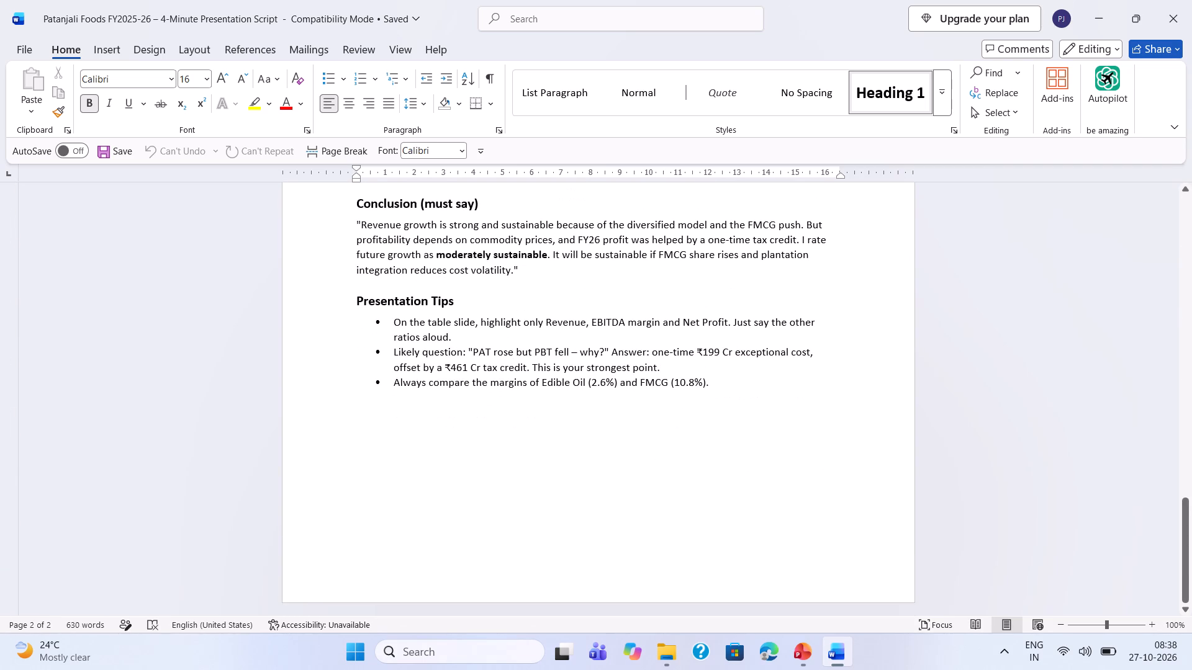
scroll(859, 488, "up", 11)
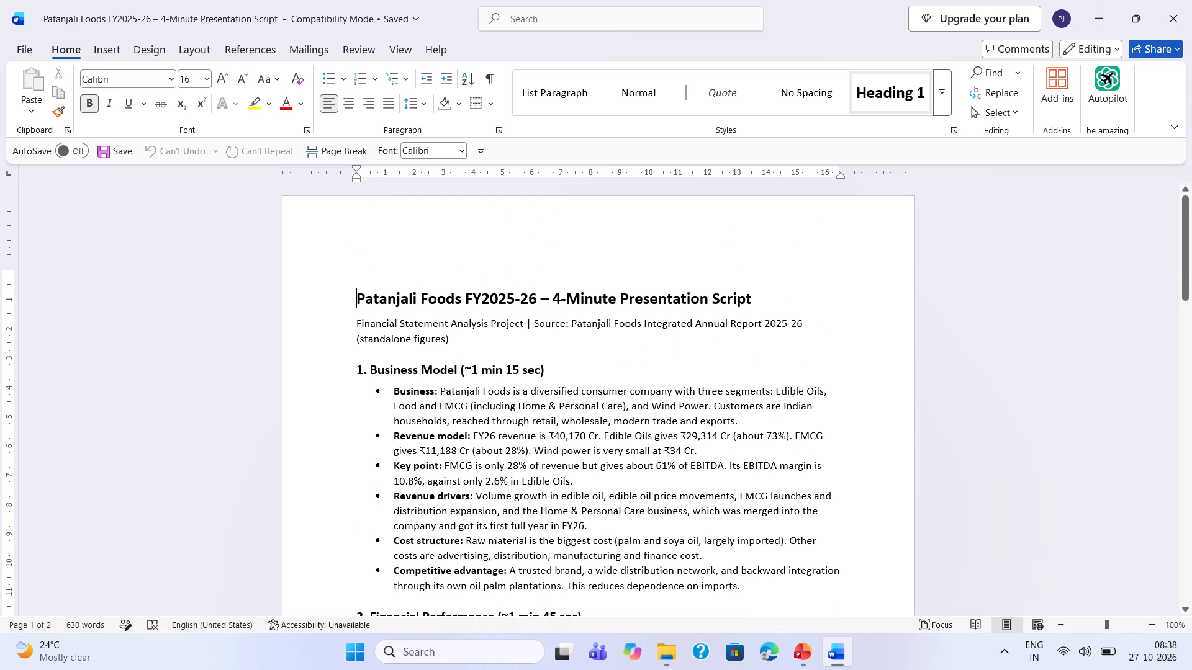
Copy the Business bullet's description under Business Model, from "Patanjali Foods is a diversified consumer company" to "modern trade and exports".
left_click_drag(440, 390, 595, 434)
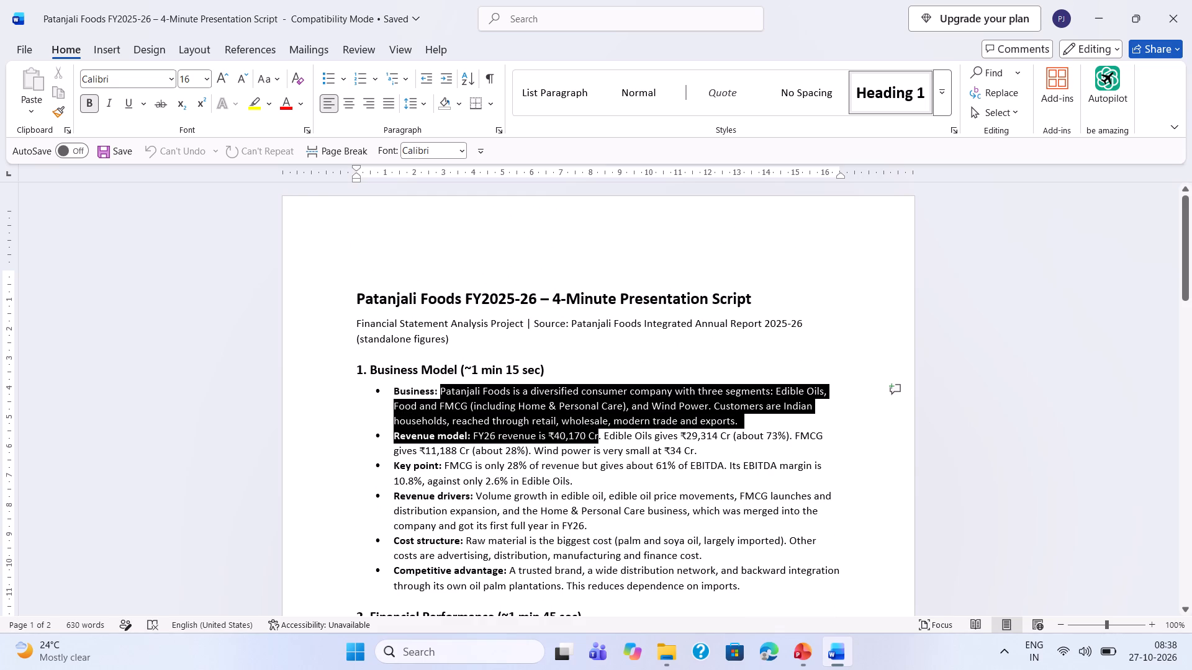
left_click_drag(595, 434, 717, 418)
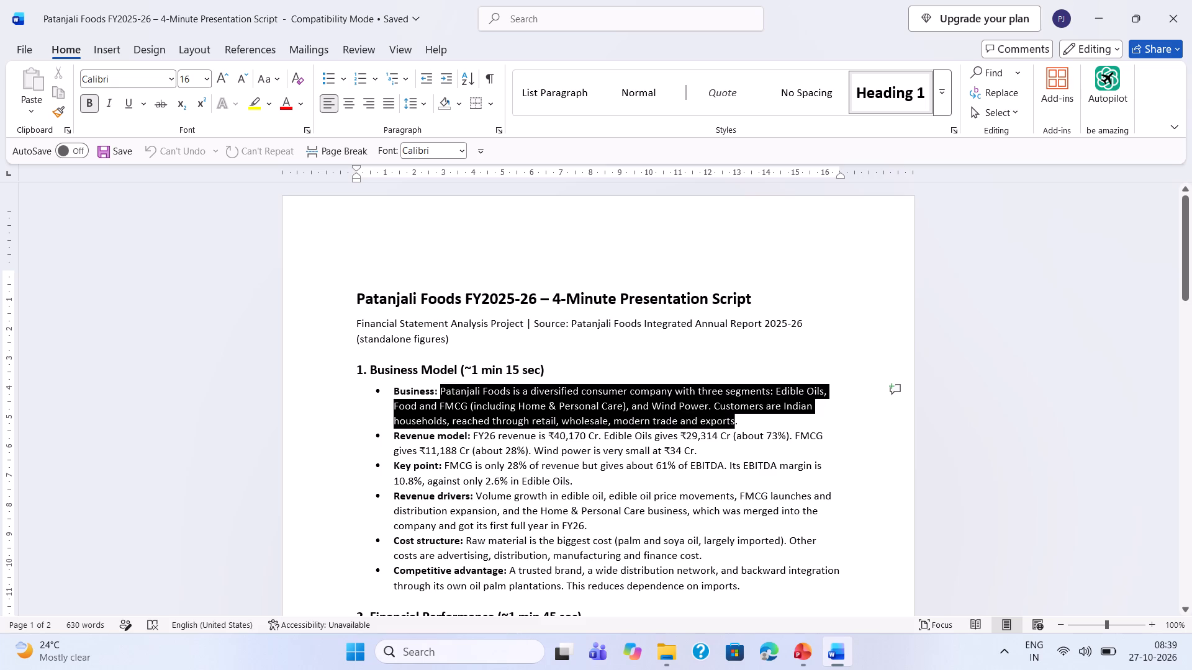
left_click_drag(717, 418, 721, 418)
key("ctrl+c")
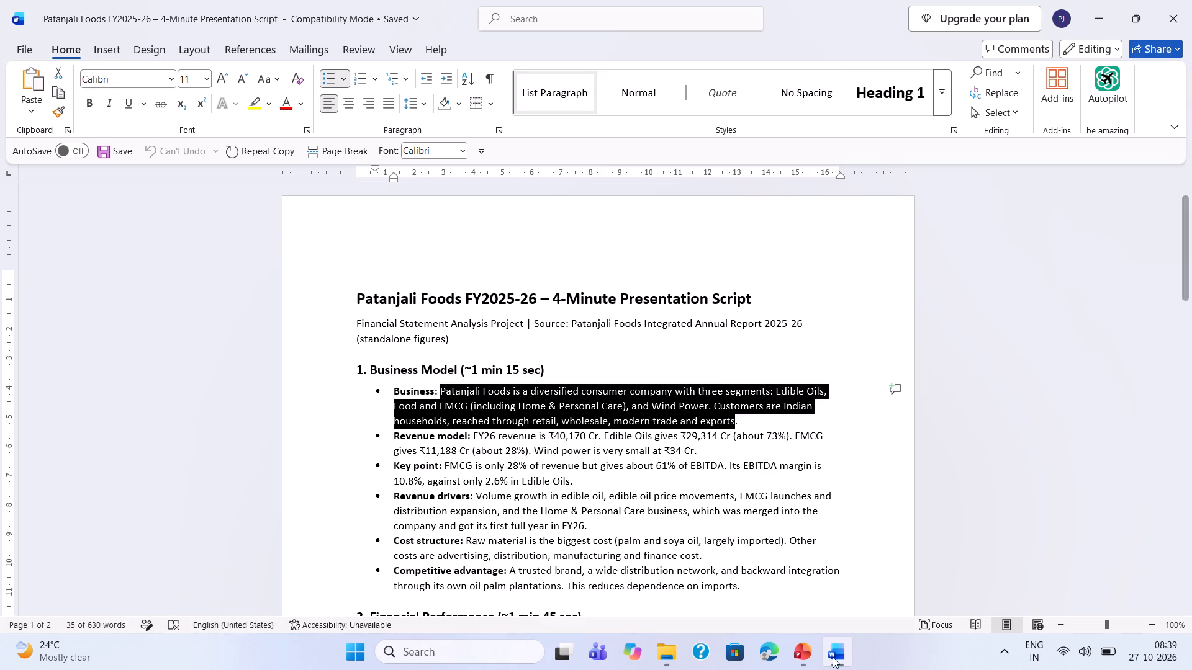
Switch to the PowerPoint presentation and paste the copied business description into a new text box below the title slide's subtitle line.
left_click(826, 605)
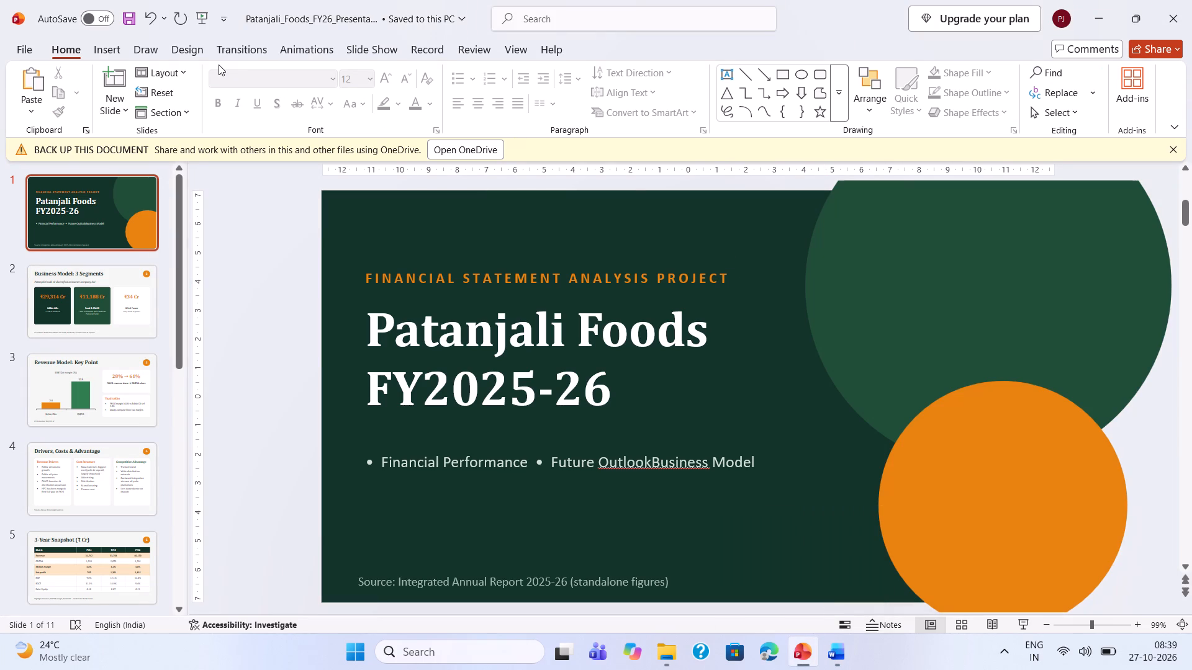
left_click(114, 47)
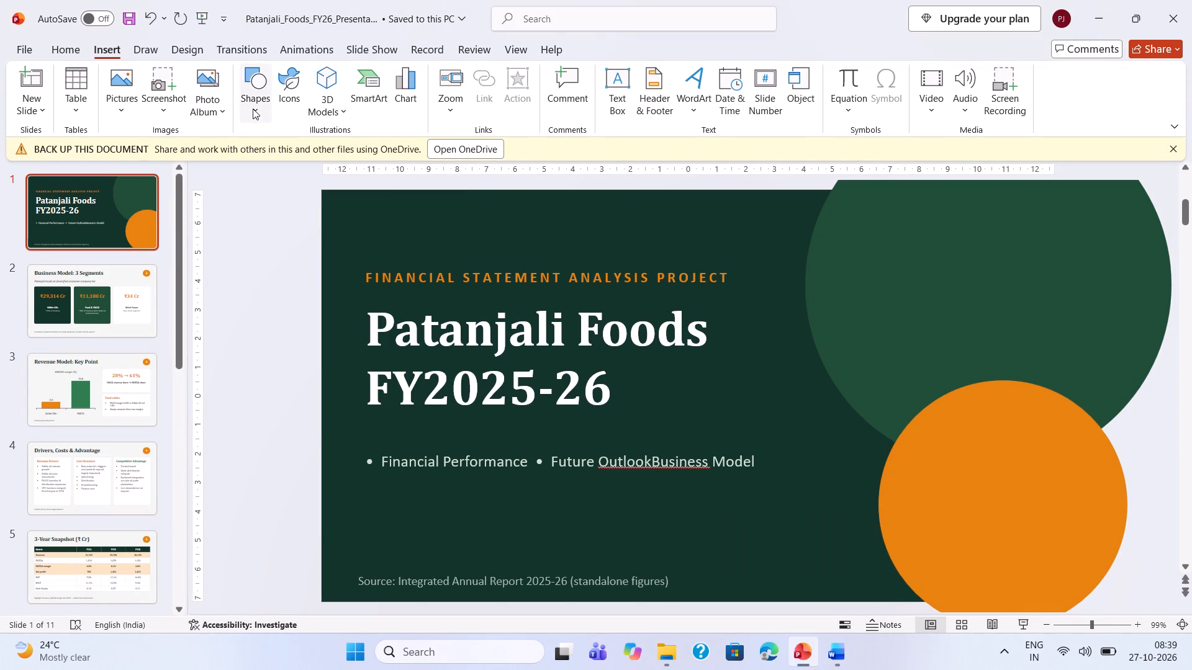
left_click(253, 109)
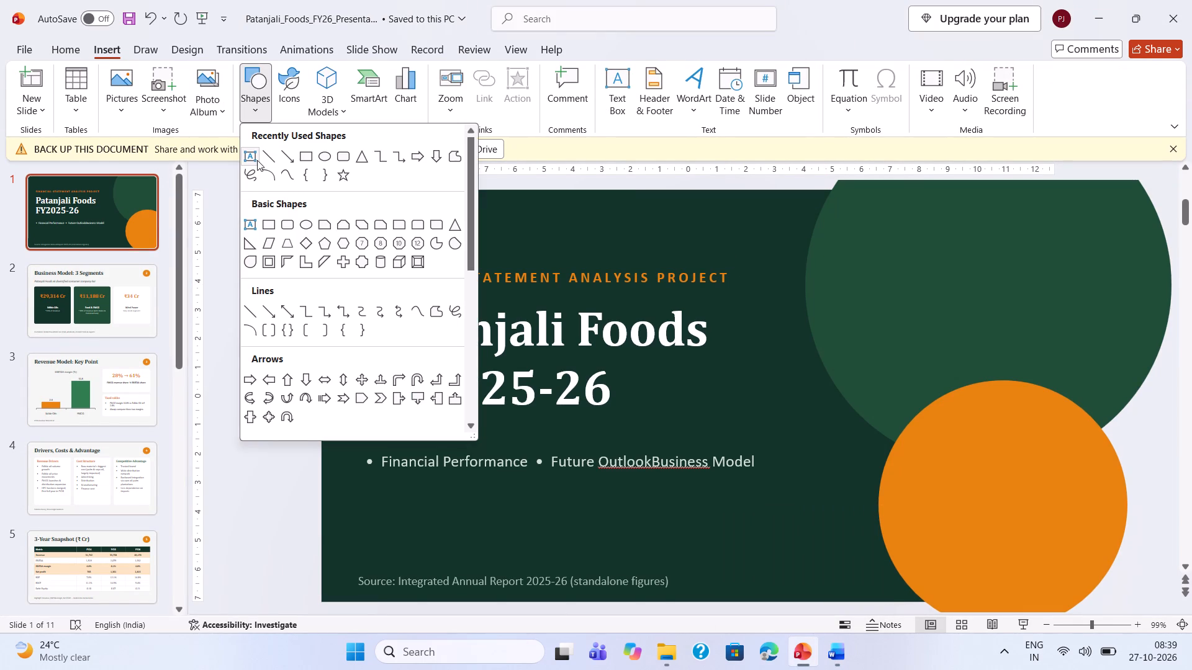
left_click(257, 160)
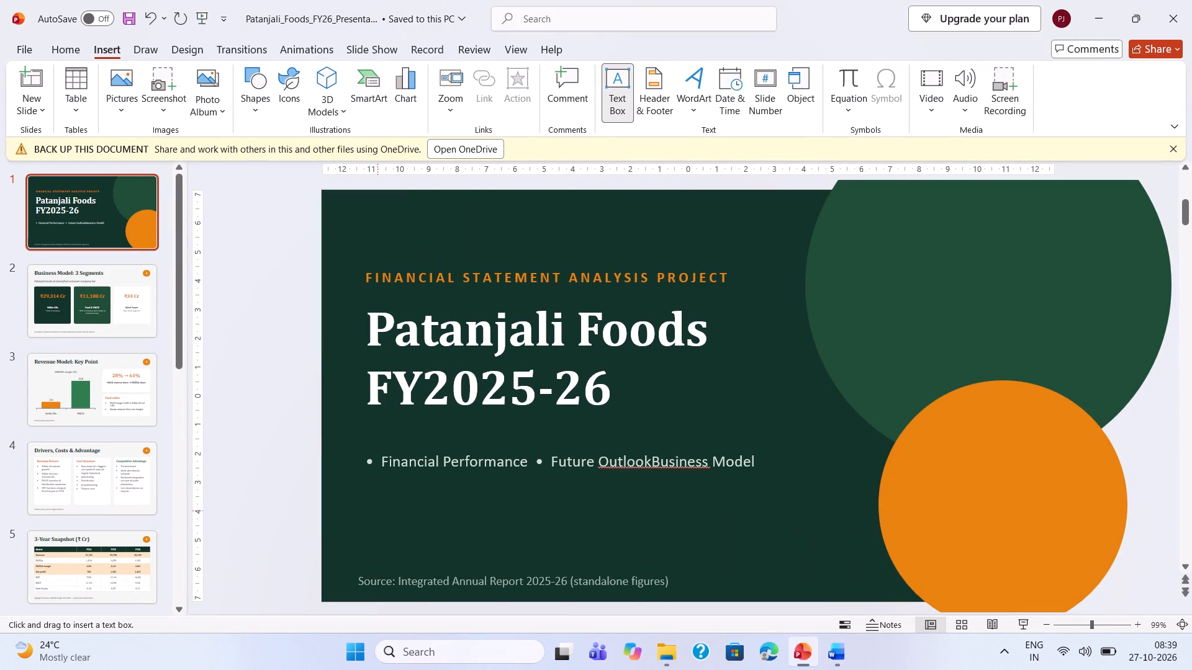
left_click_drag(377, 509, 682, 547)
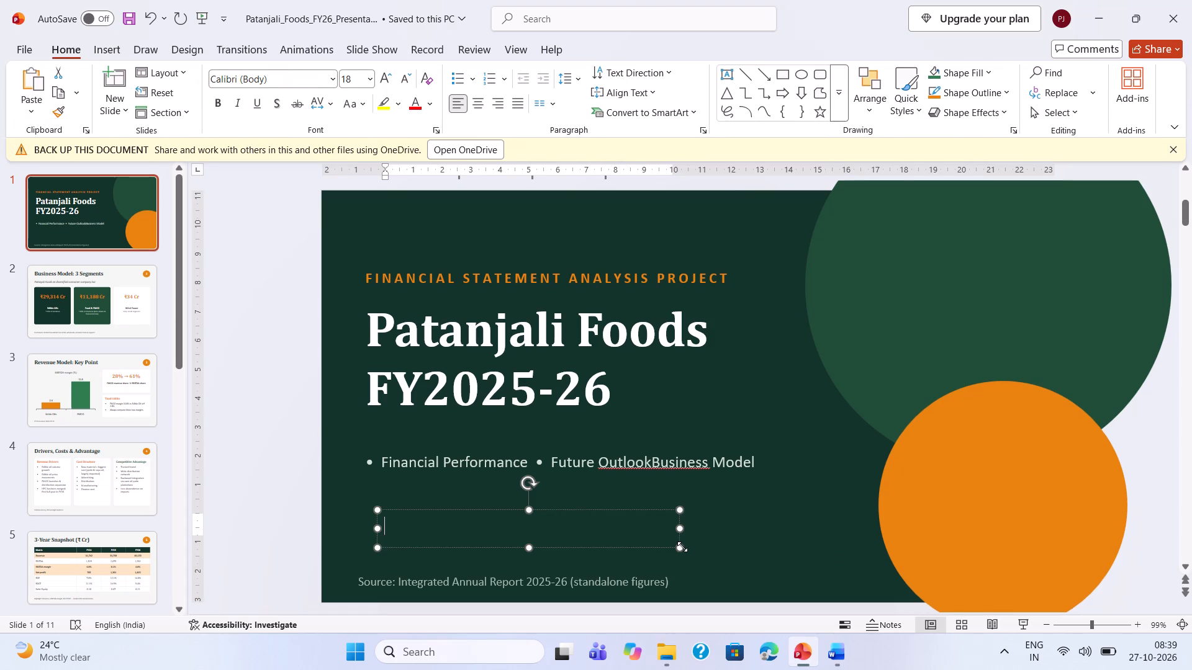
key("ctrl+v")
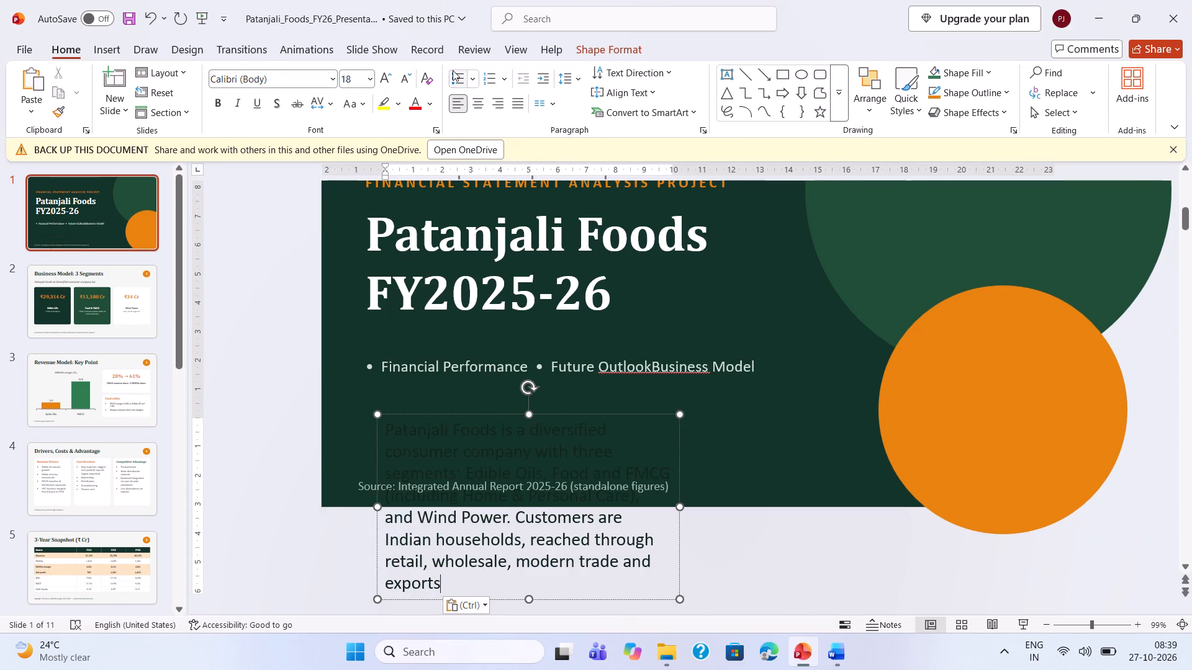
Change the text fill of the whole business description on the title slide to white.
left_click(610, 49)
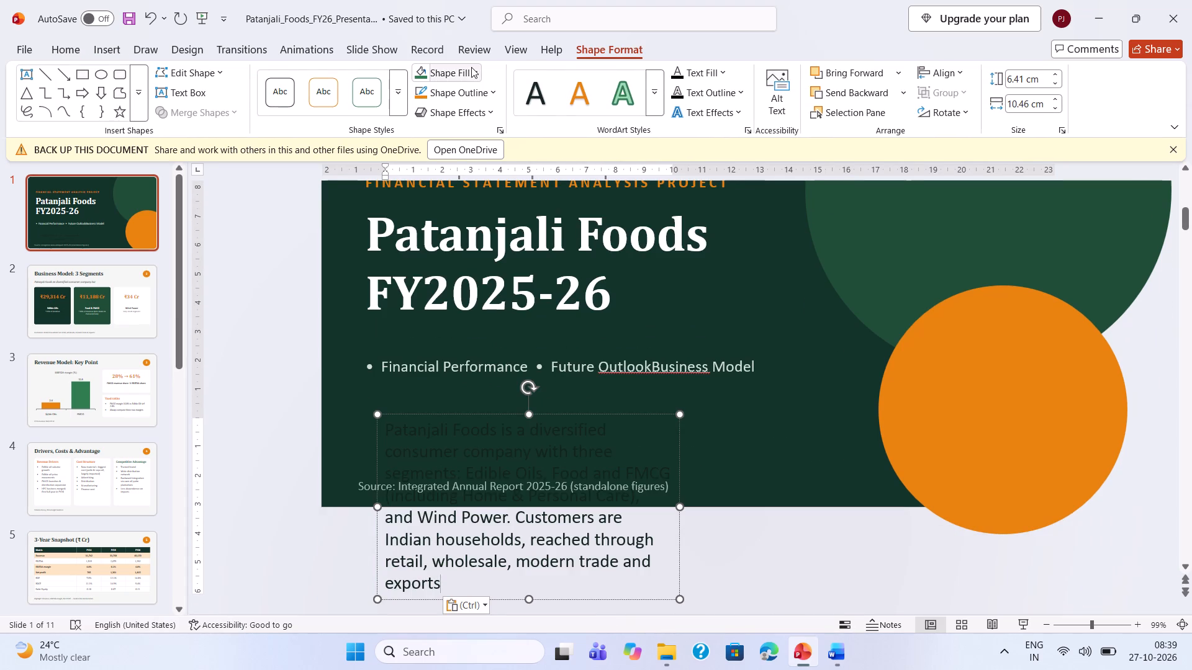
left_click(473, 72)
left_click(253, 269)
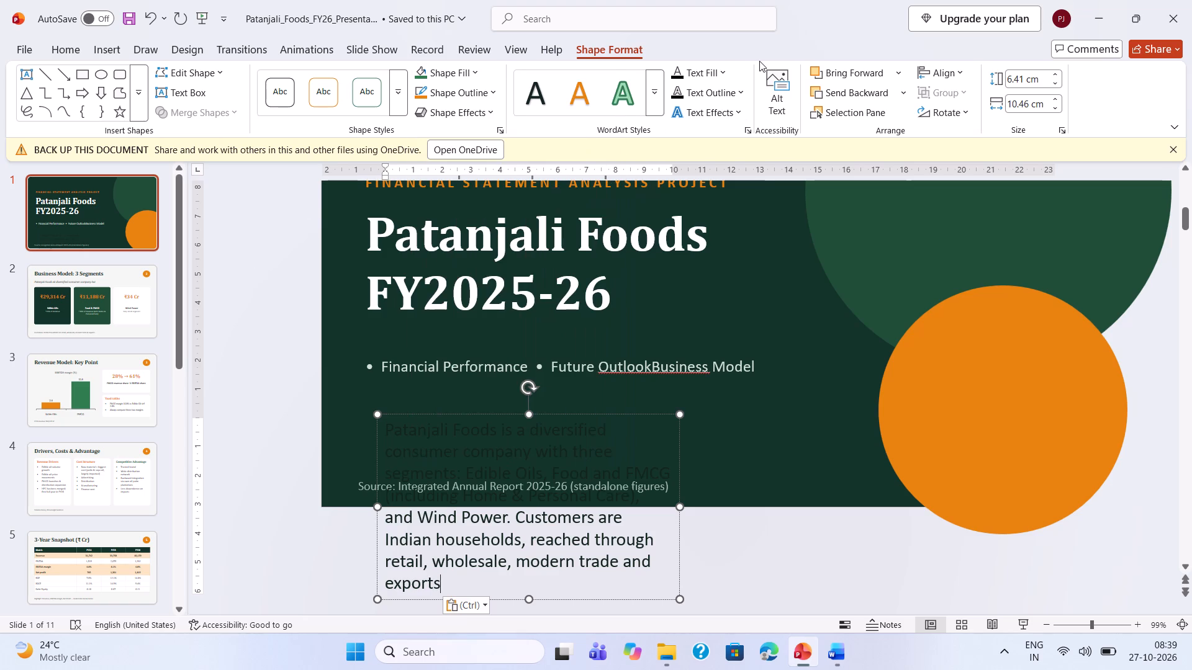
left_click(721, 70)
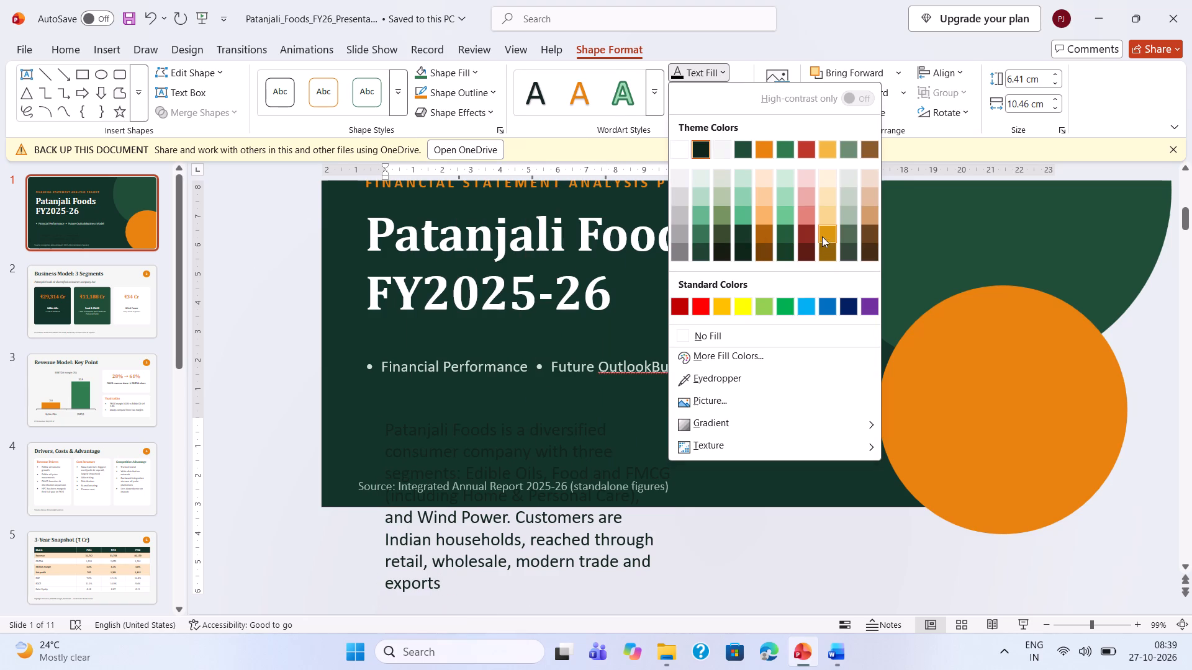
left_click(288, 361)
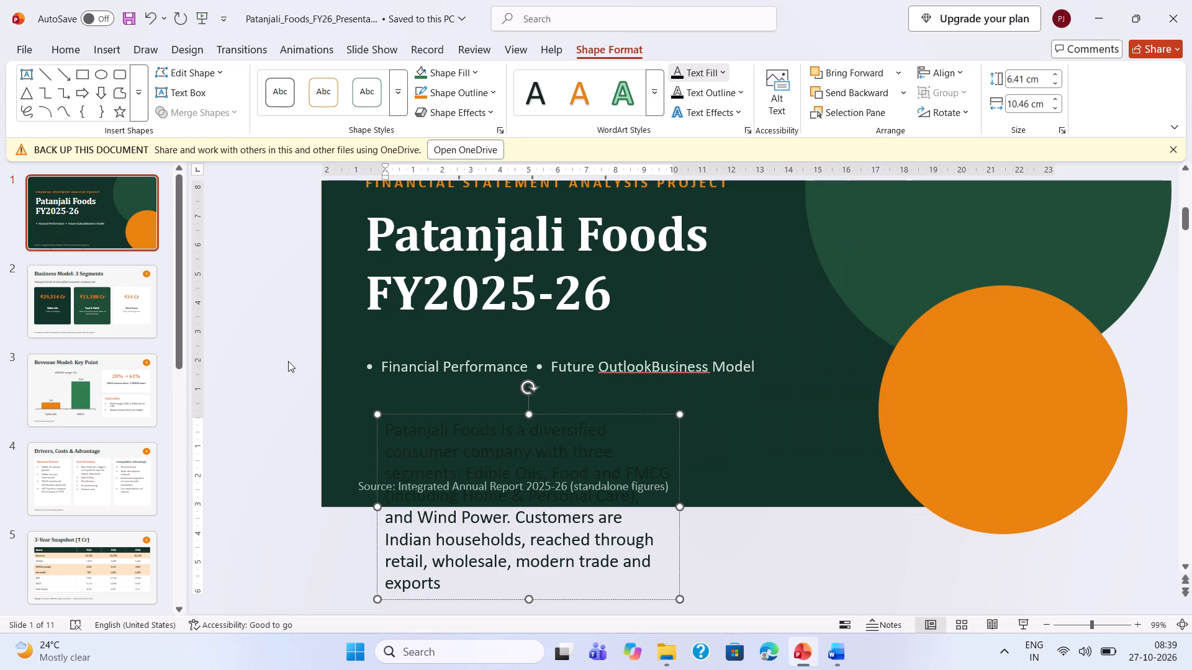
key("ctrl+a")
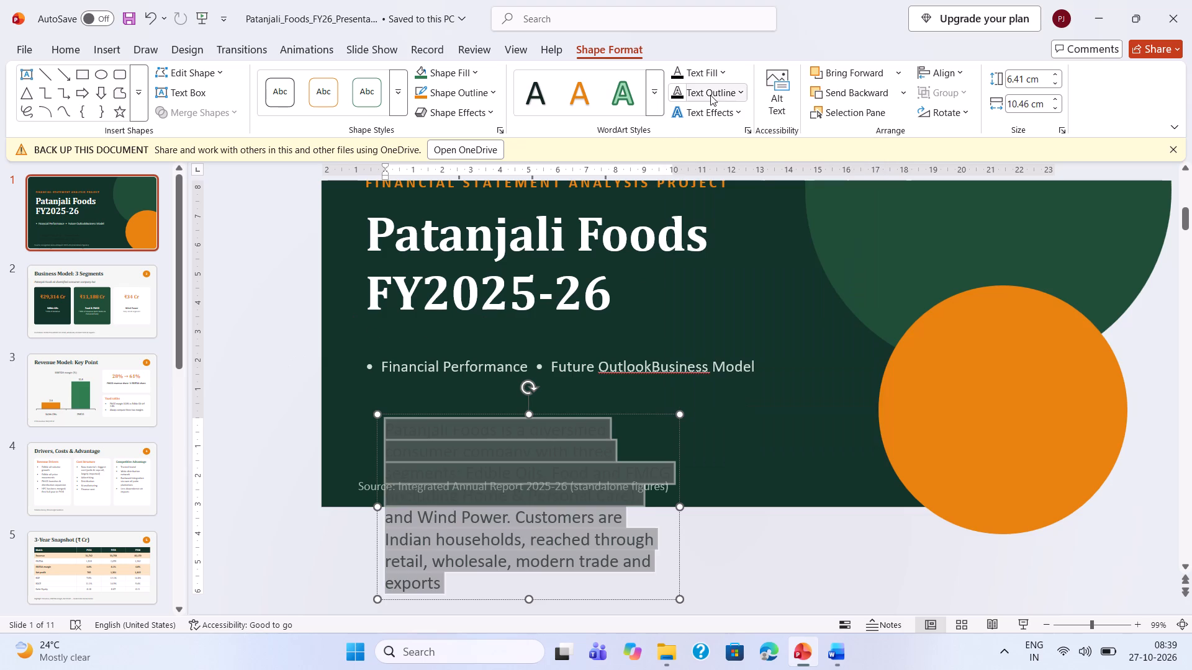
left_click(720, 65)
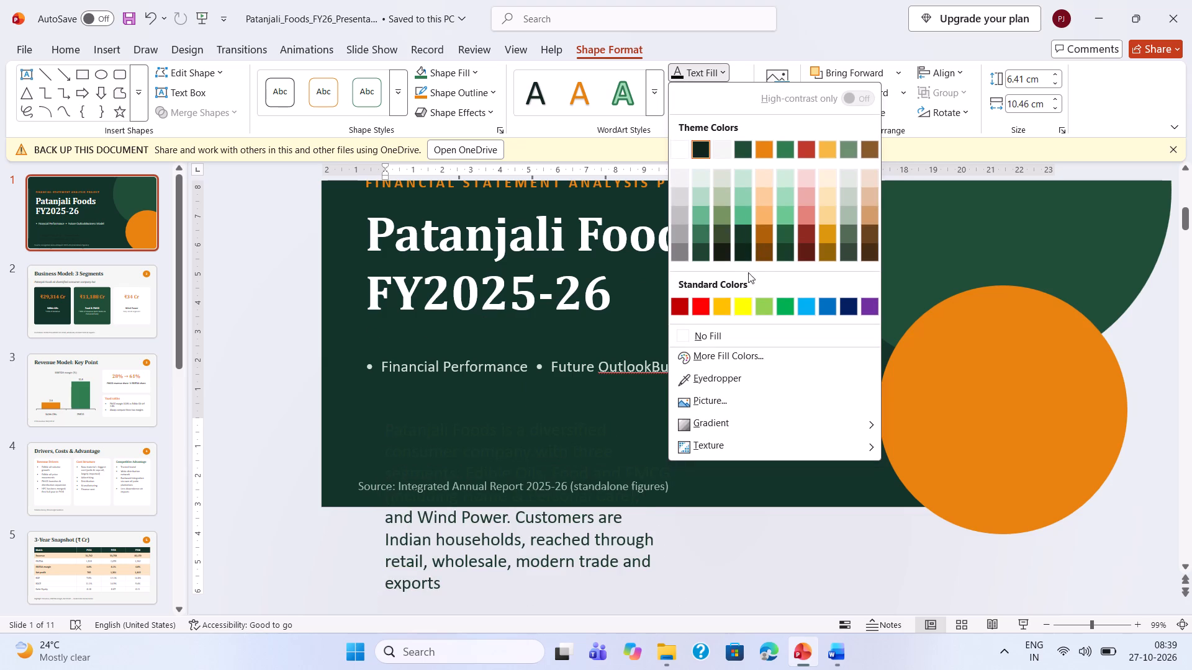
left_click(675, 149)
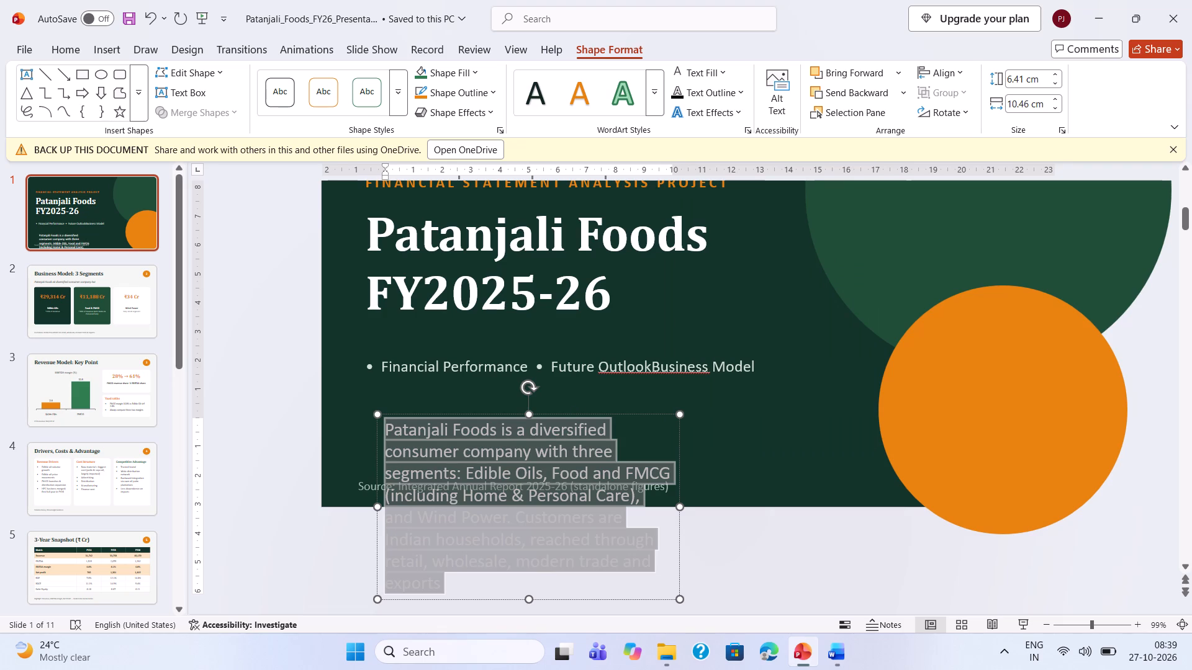
Move the business description box to just under the subtitle line and widen it to about 18.5 cm.
left_click_drag(570, 413, 543, 382)
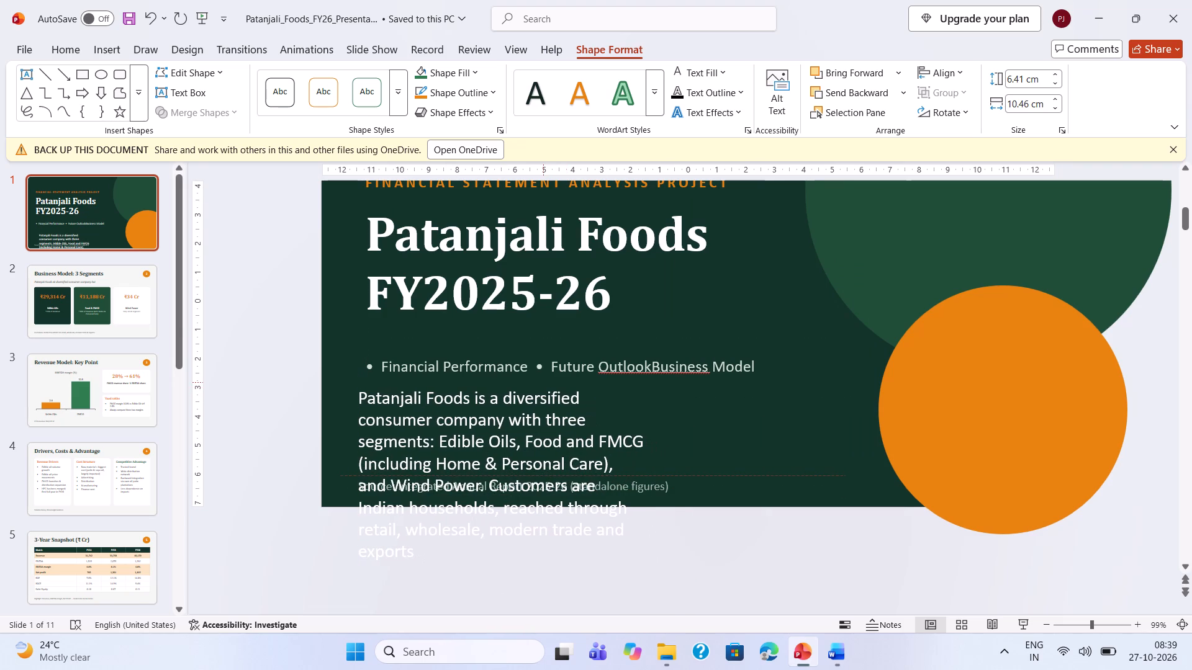
left_click_drag(543, 382, 543, 382)
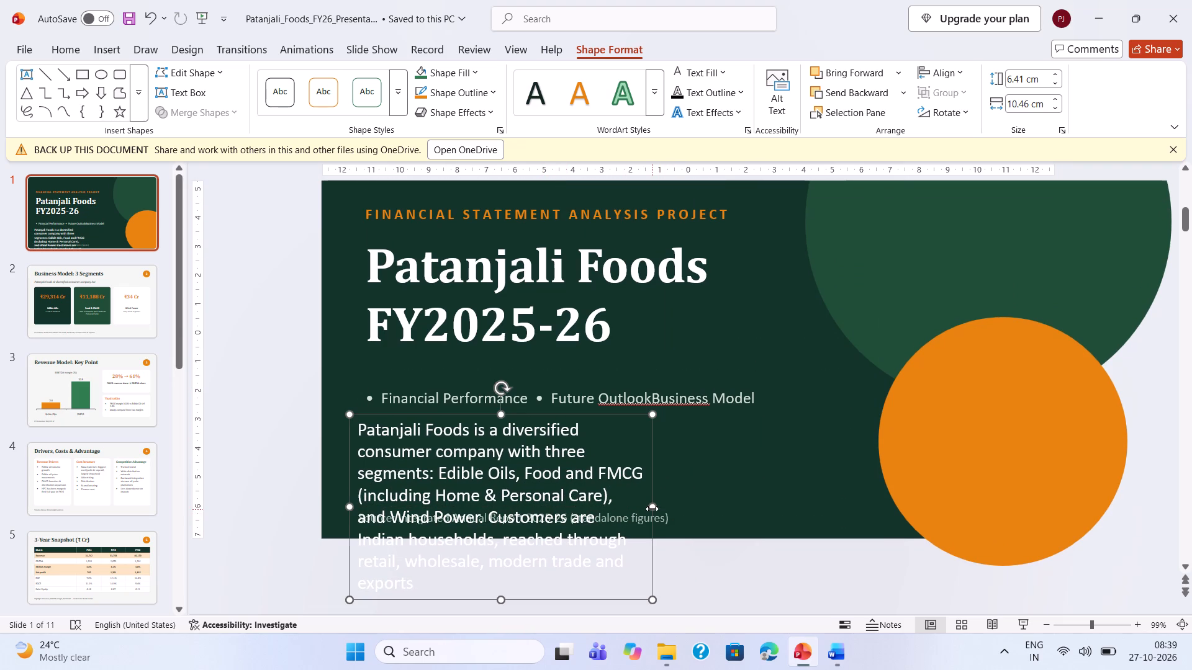
left_click_drag(652, 509, 824, 494)
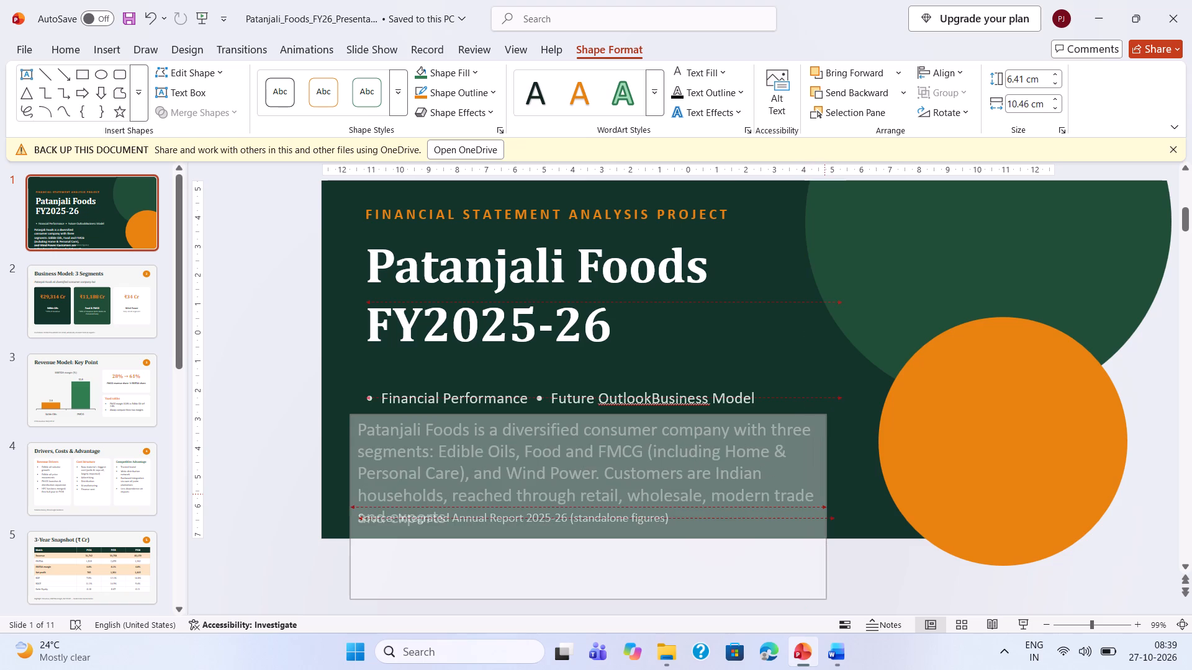
left_click_drag(824, 494, 834, 492)
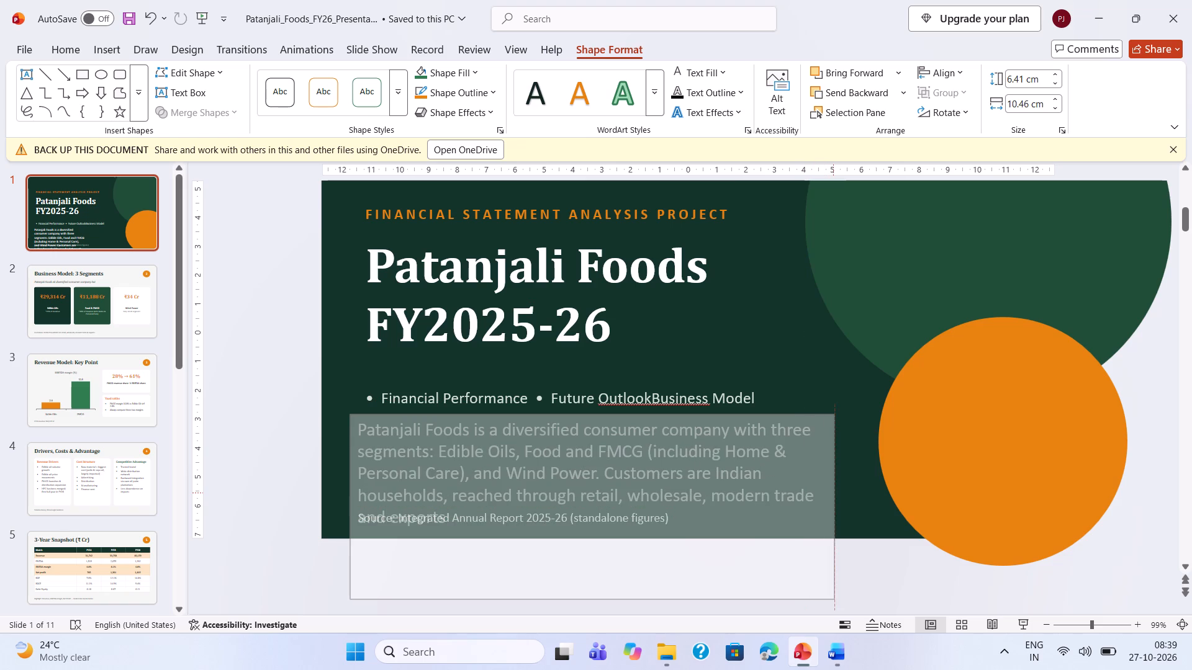
left_click_drag(834, 492, 957, 488)
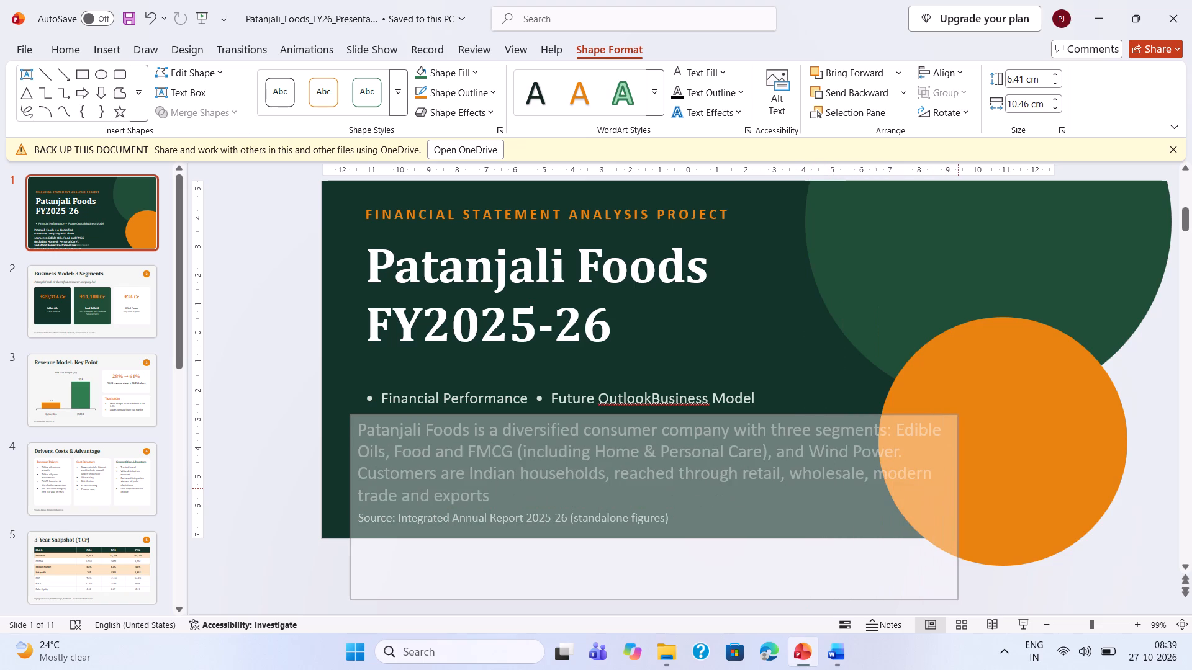
left_click_drag(957, 488, 883, 476)
left_click(695, 566)
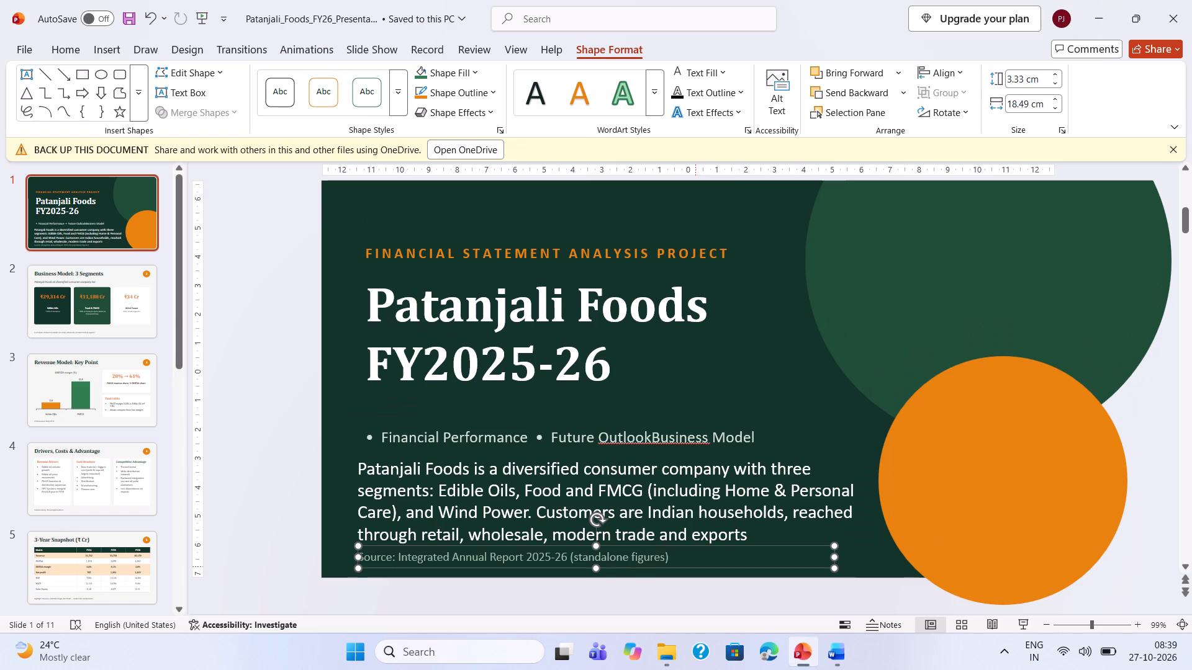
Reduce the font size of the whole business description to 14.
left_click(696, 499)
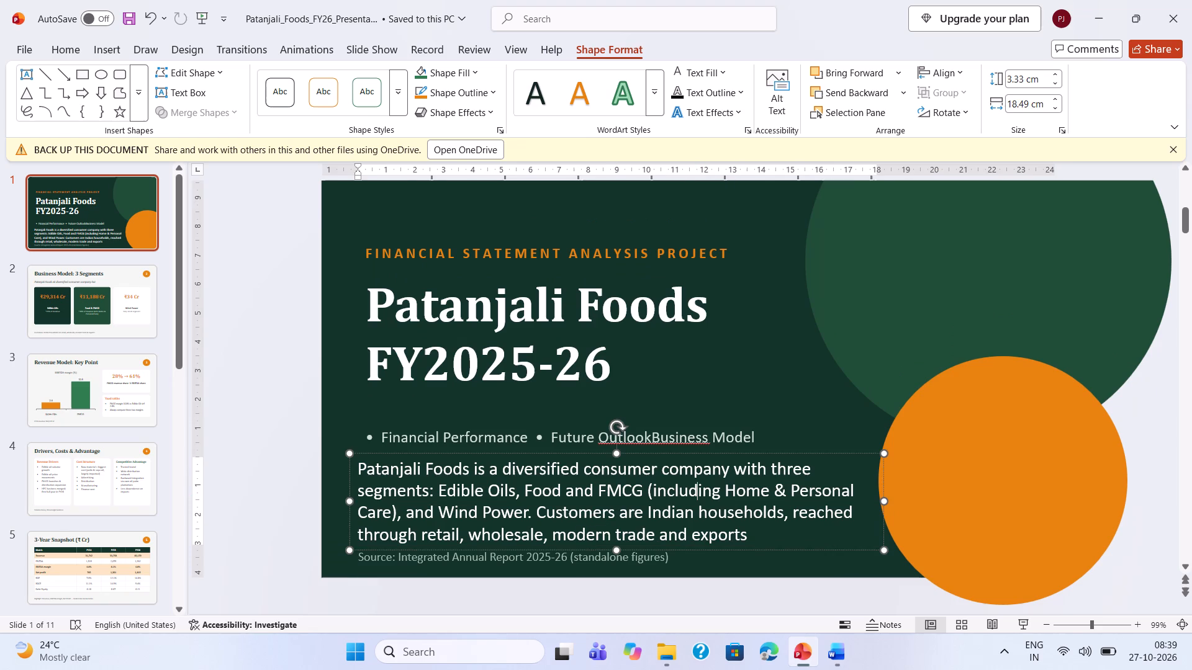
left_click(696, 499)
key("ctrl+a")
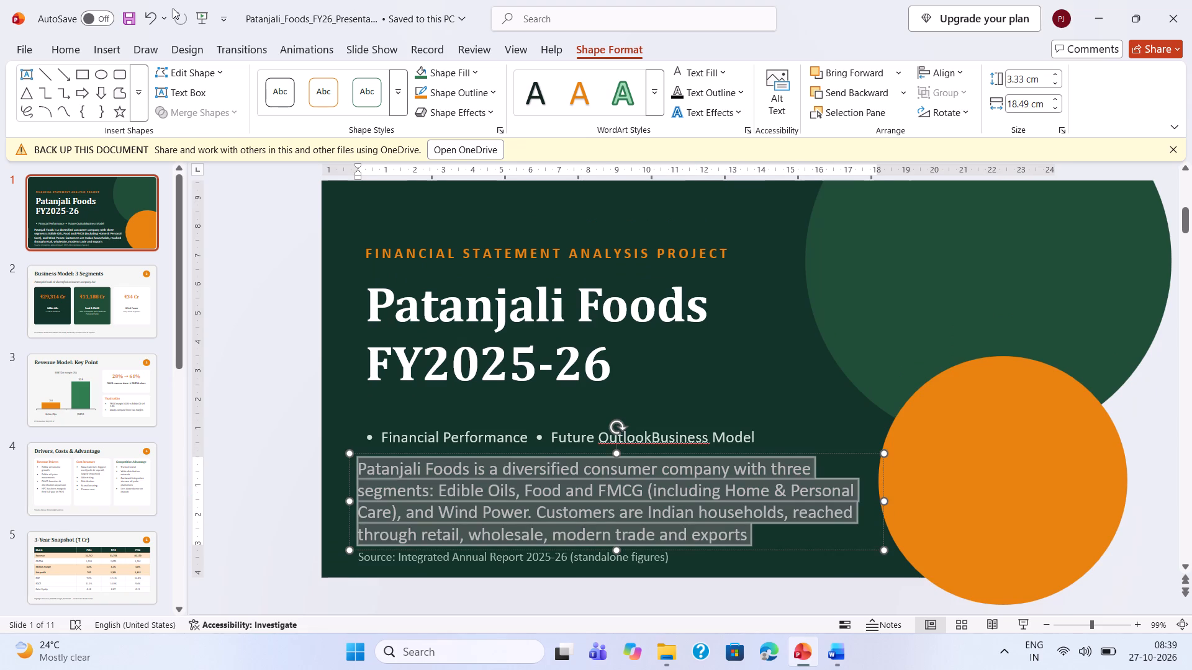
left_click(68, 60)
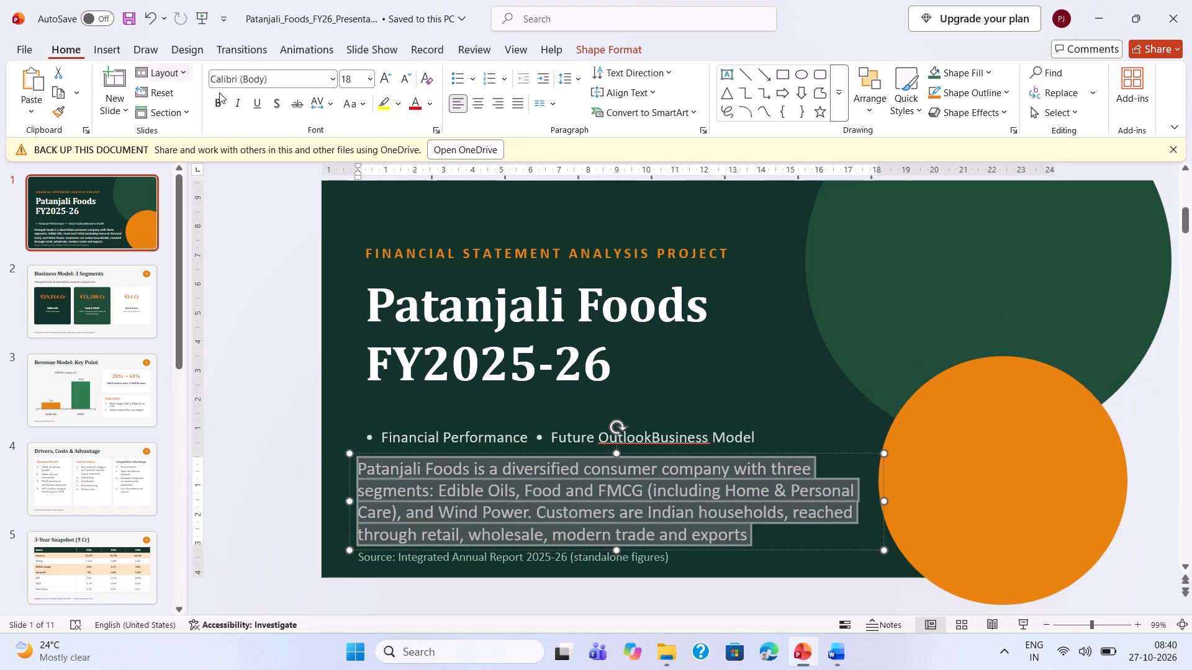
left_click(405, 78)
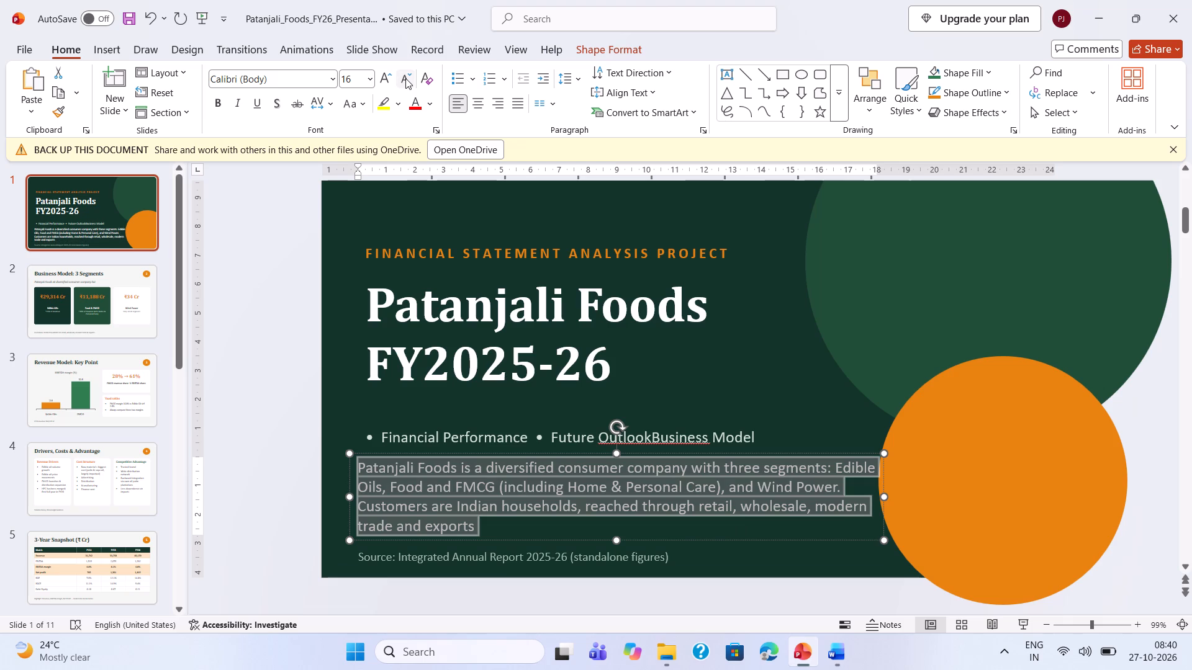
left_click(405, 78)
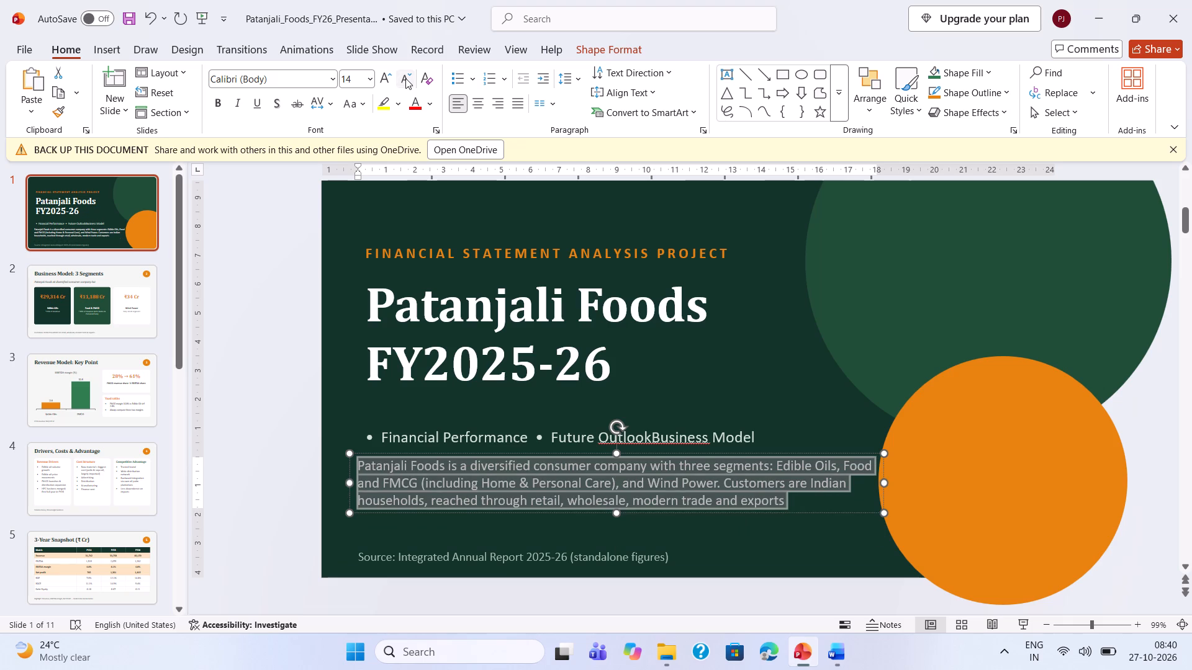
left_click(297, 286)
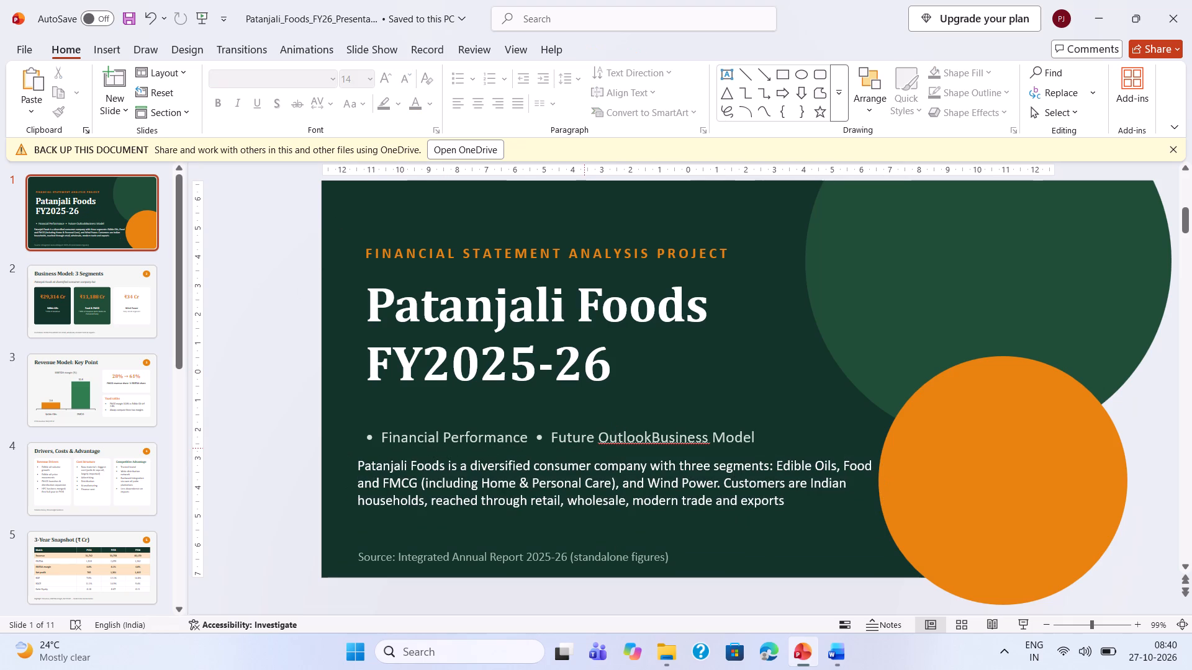
Reposition the business description box slightly lower and further left, between the subtitle line and the source note.
left_click(615, 475)
left_click_drag(654, 452, 651, 453)
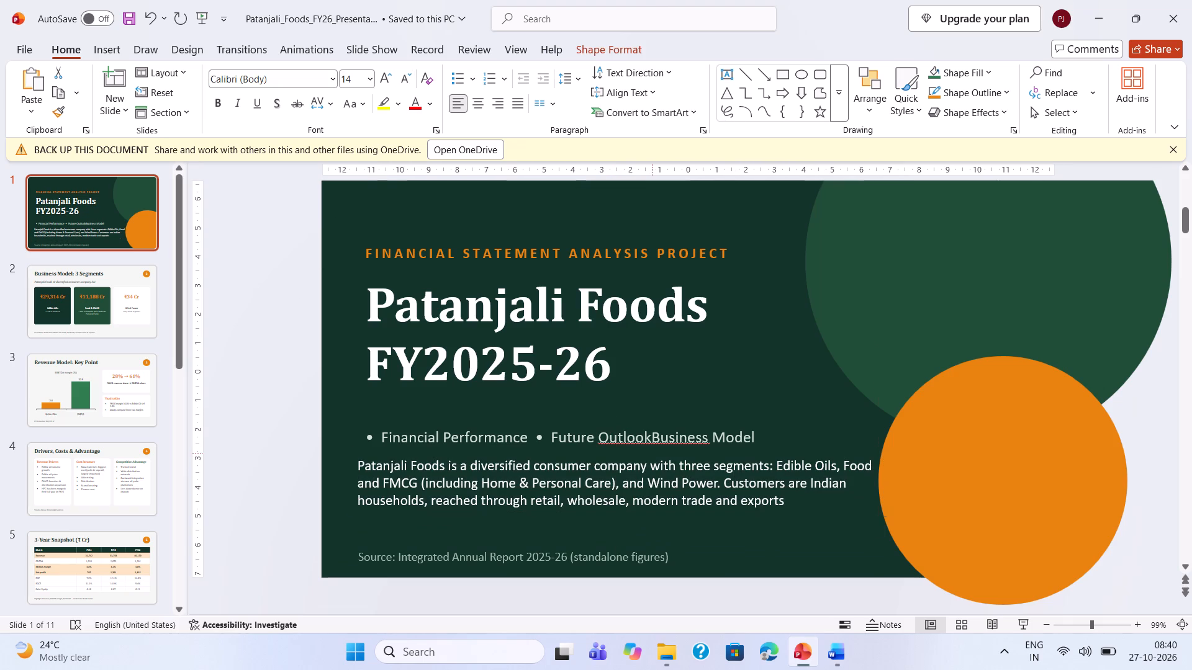
left_click_drag(651, 453, 641, 459)
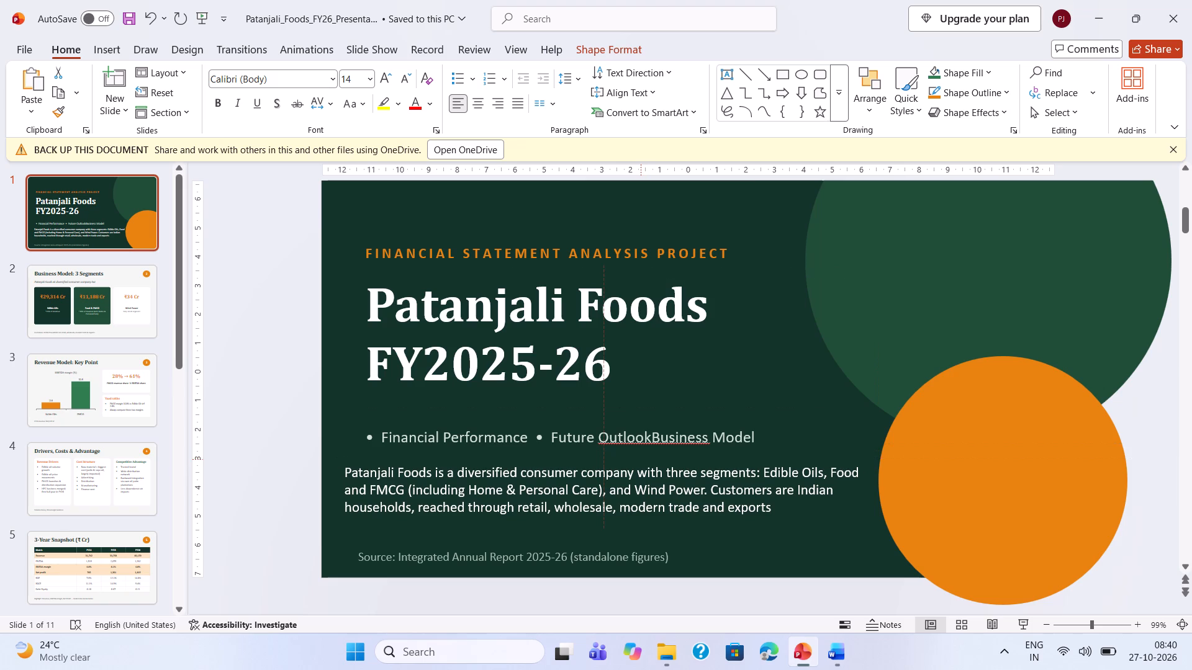
left_click_drag(641, 459, 637, 462)
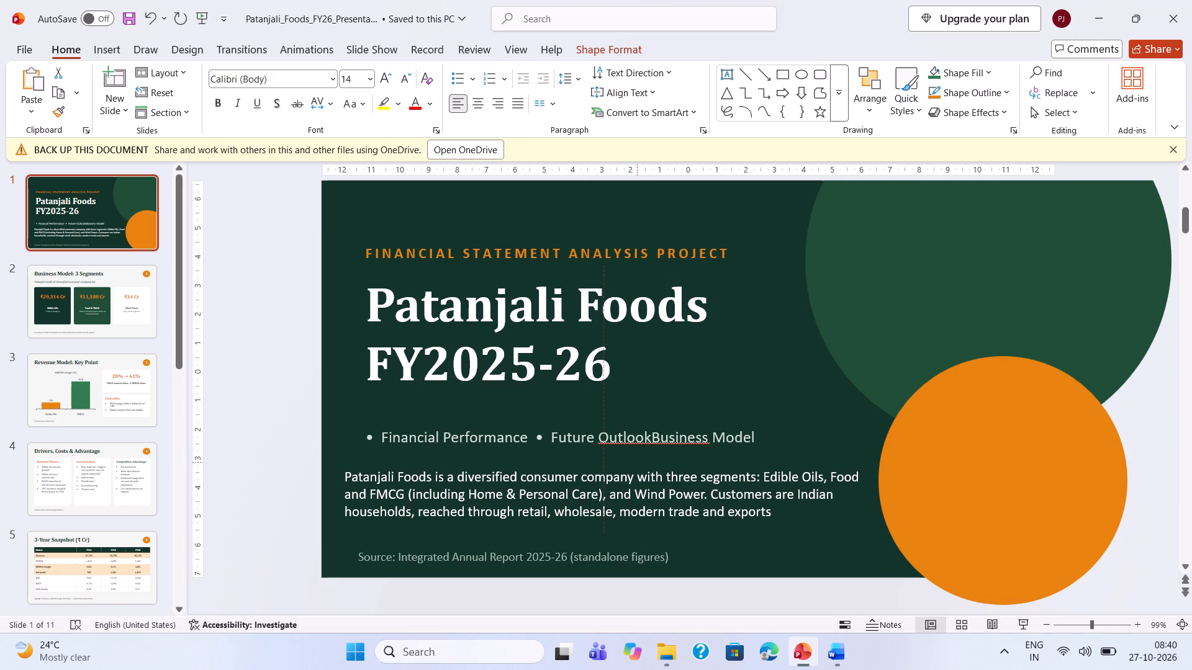
left_click_drag(637, 462, 639, 463)
left_click_drag(639, 463, 639, 462)
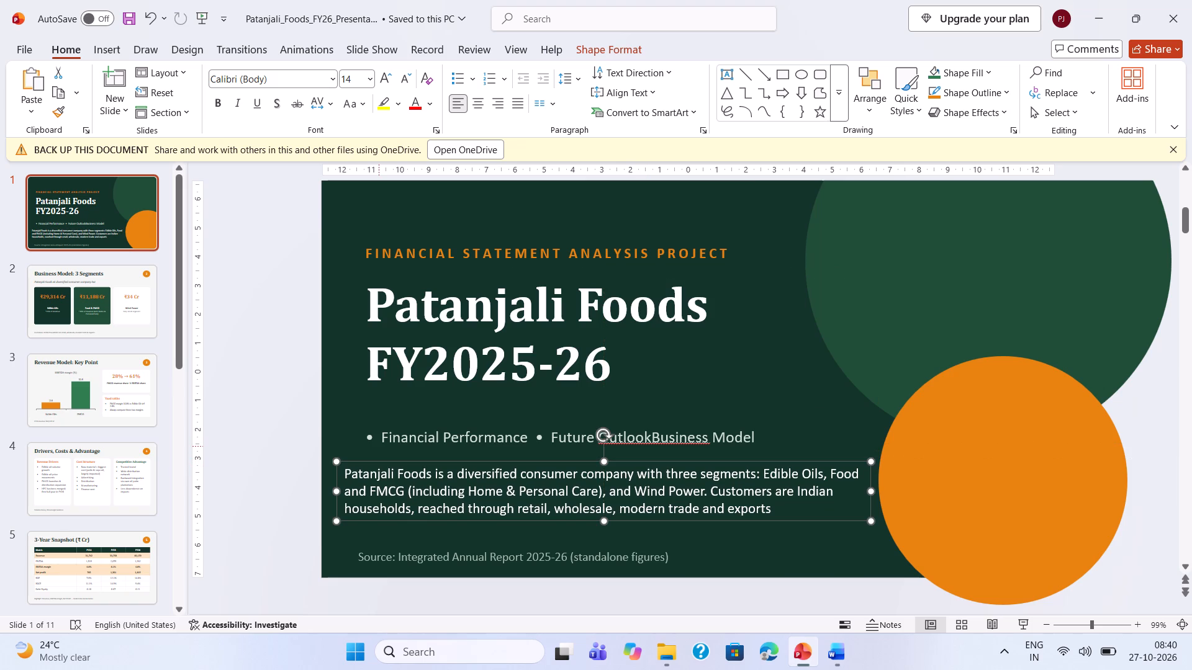
left_click(282, 442)
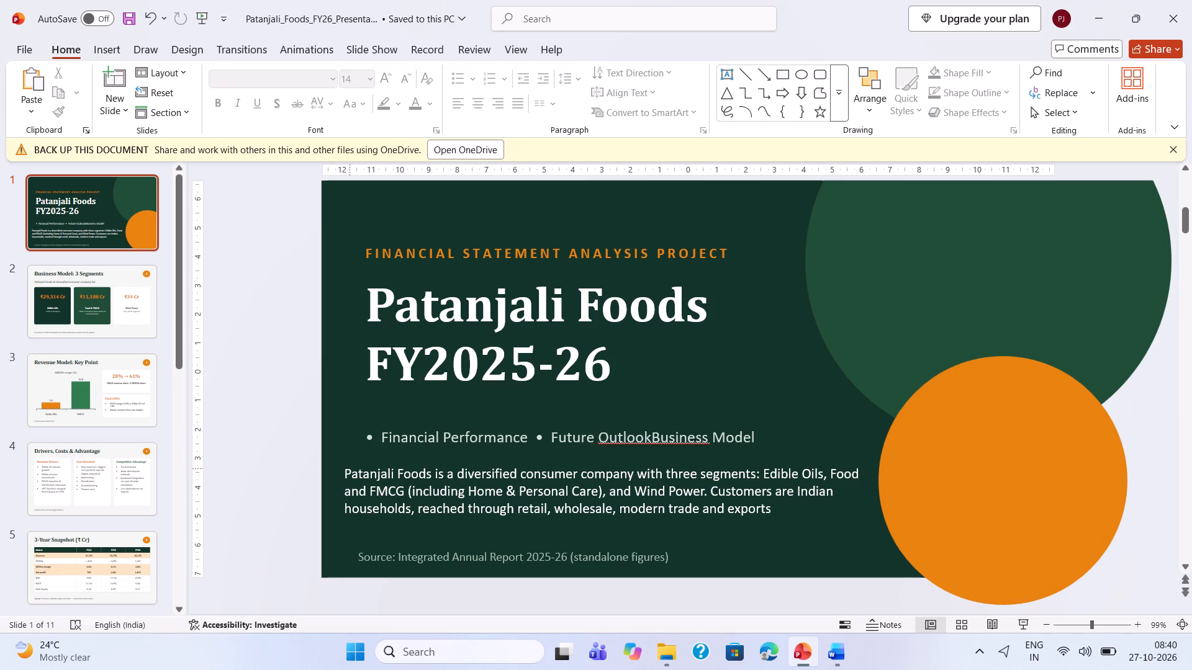
Copy the formatting of "Financial Performance" in the subtitle line onto the entire business description with Format Painter.
left_click(388, 439)
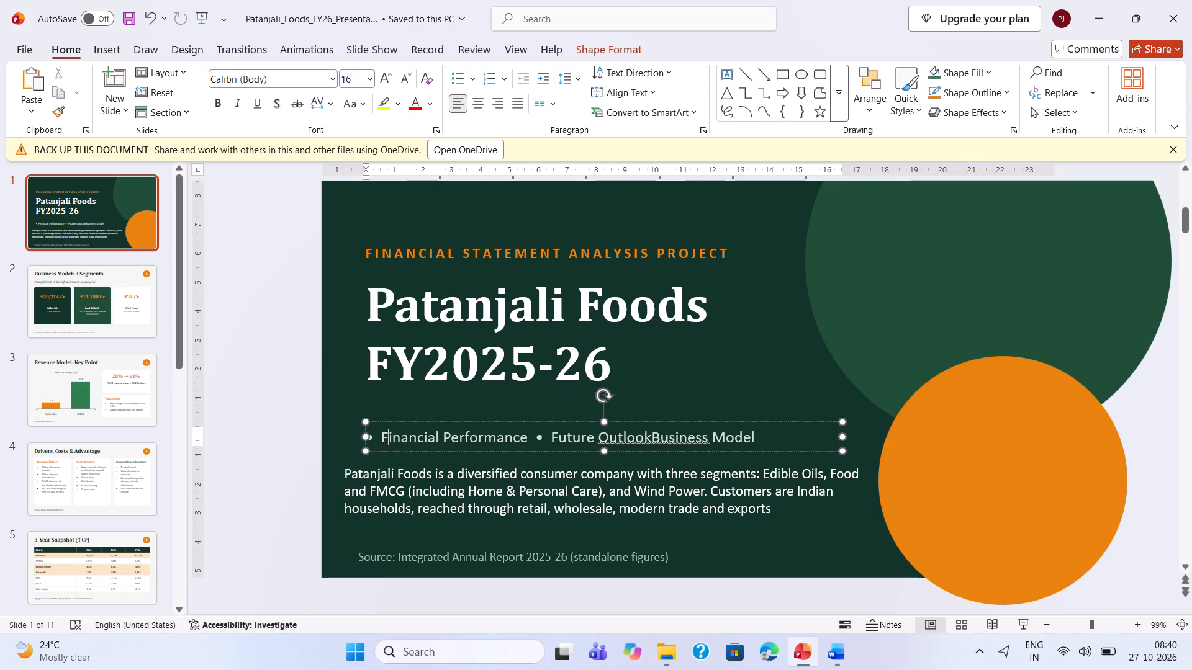
left_click_drag(384, 438, 489, 445)
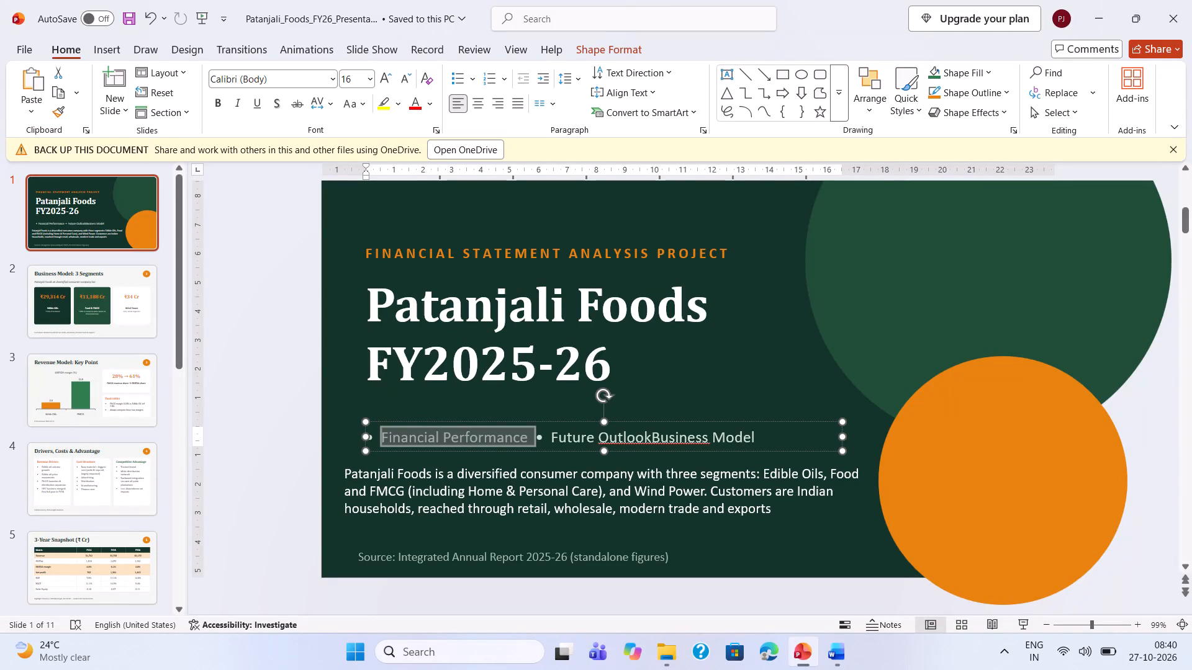
left_click_drag(489, 445, 502, 445)
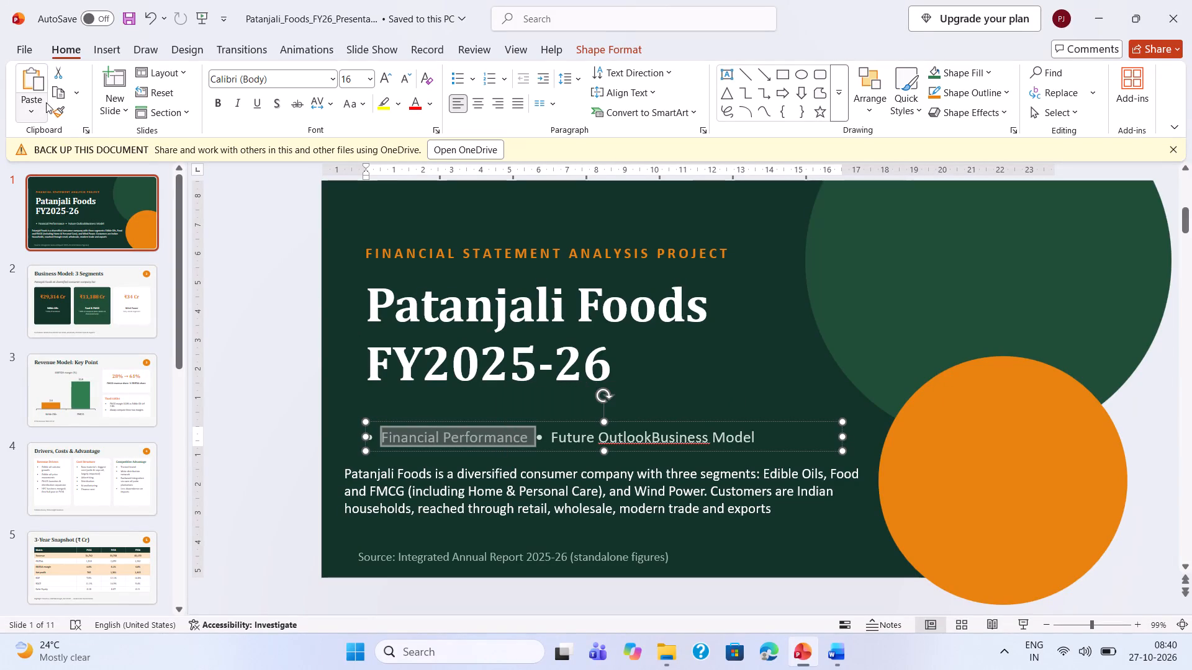
left_click(55, 107)
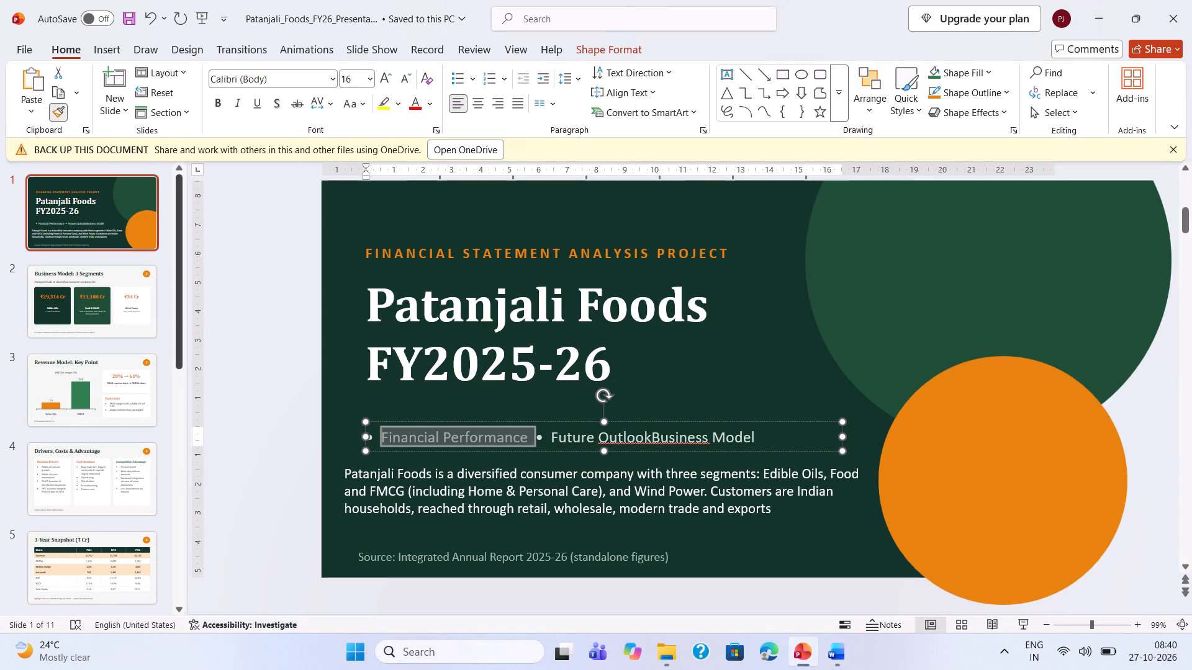
left_click_drag(344, 475, 420, 495)
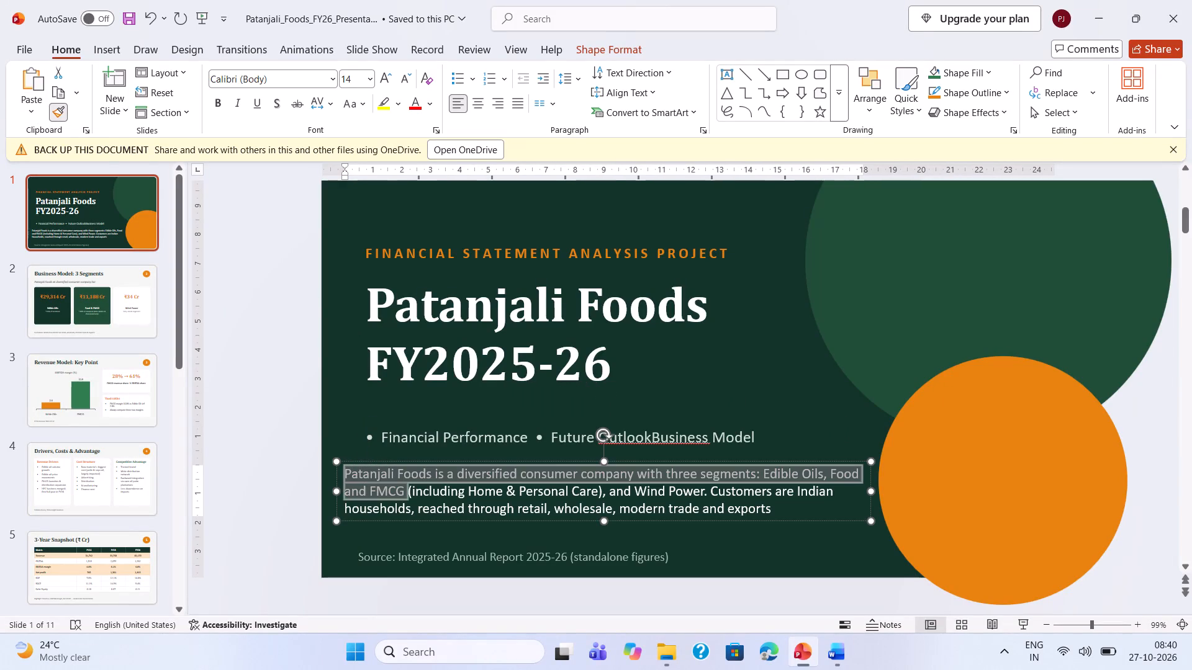
left_click_drag(420, 495, 771, 519)
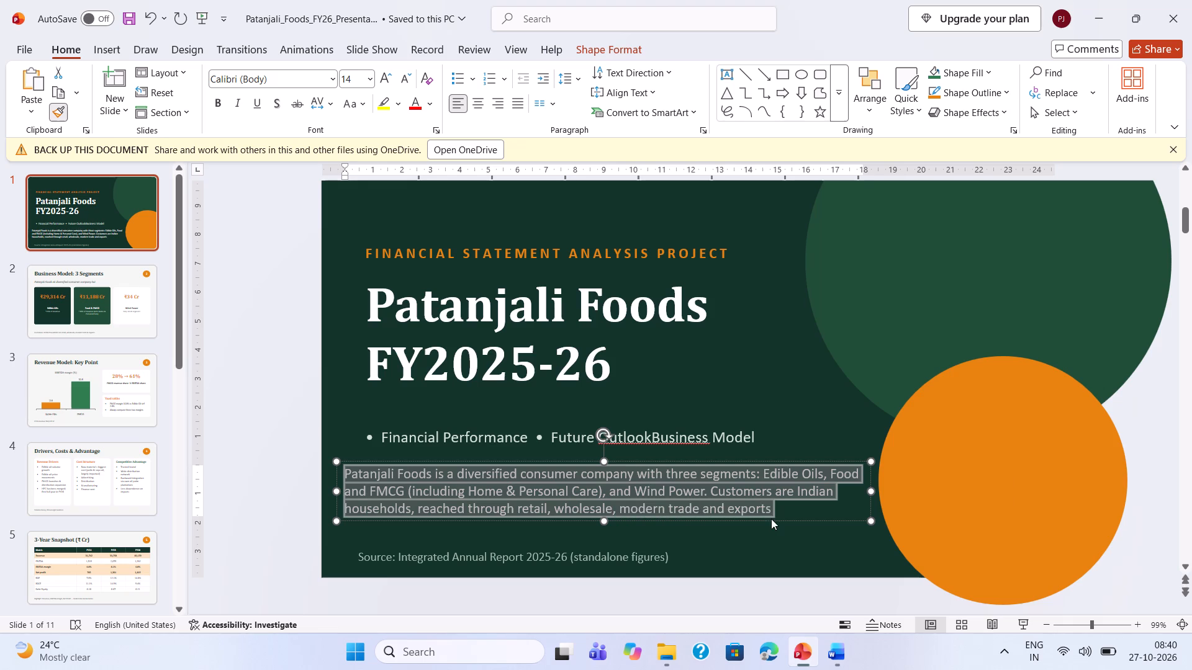
left_click(725, 602)
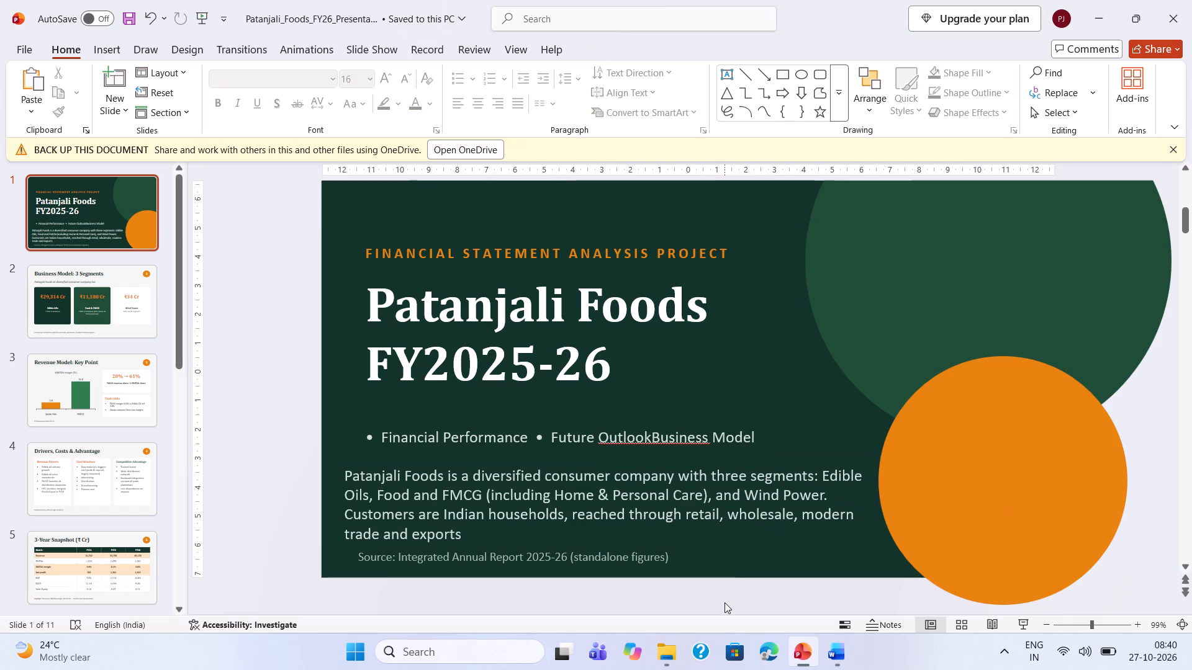
Nudge the business description box slightly up and left so it sits just under the subtitle line, clear of the source note.
left_click(726, 486)
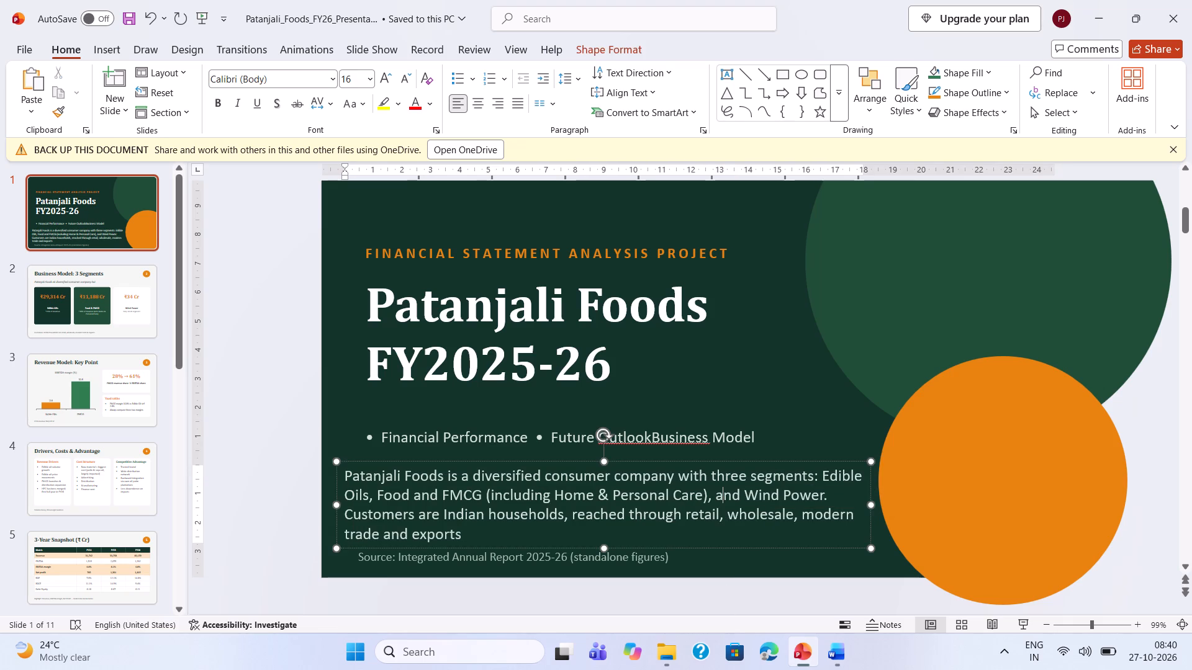
left_click(577, 462)
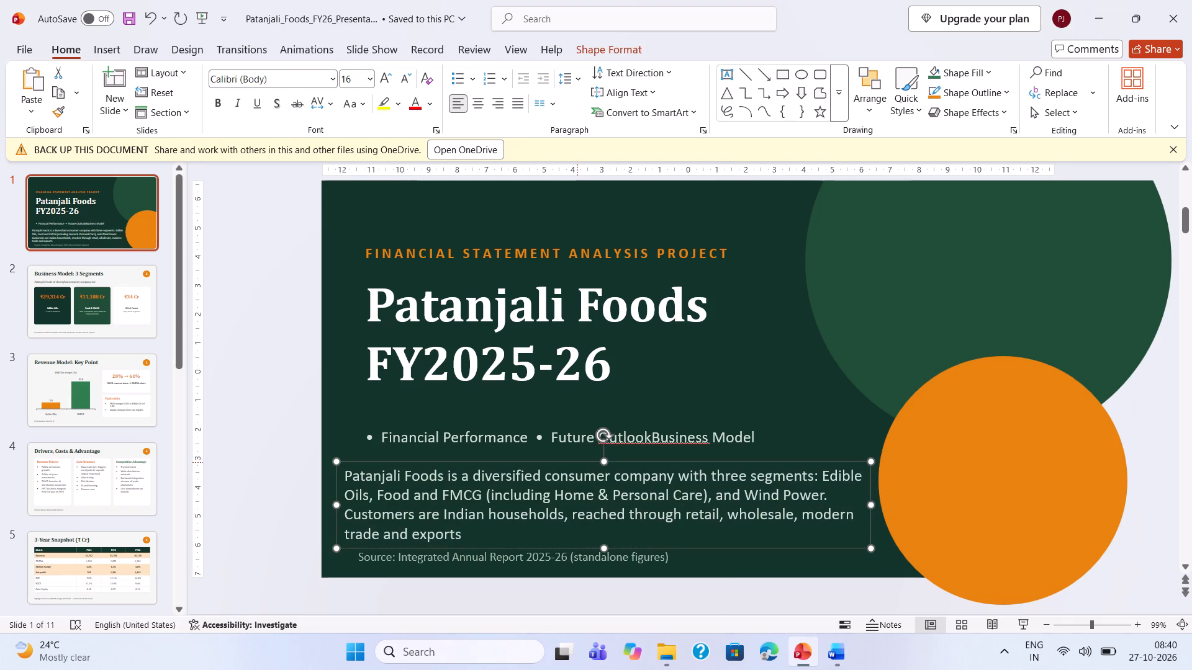
key("Up")
key("Up")
key("Up")
key("Up")
key("Up")
key("Up")
key("Up")
key("Up")
key("Up")
key("Up")
key("Up")
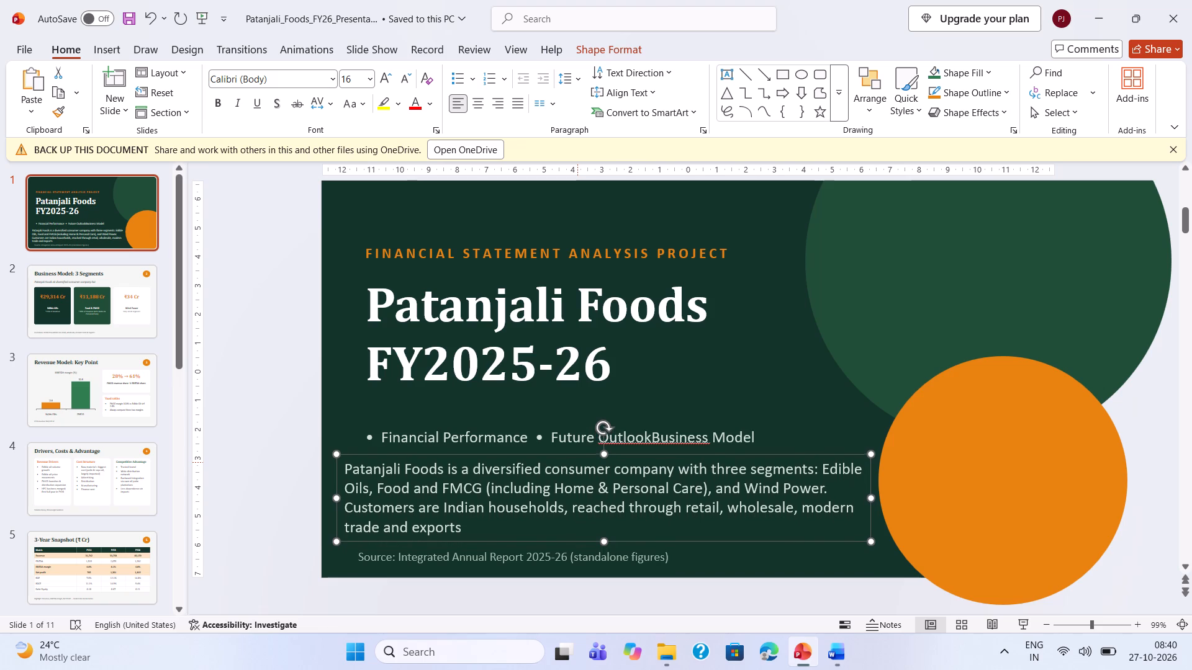
key("Up")
key("Up")
key("Left")
key("Left")
key("Up")
key("Up")
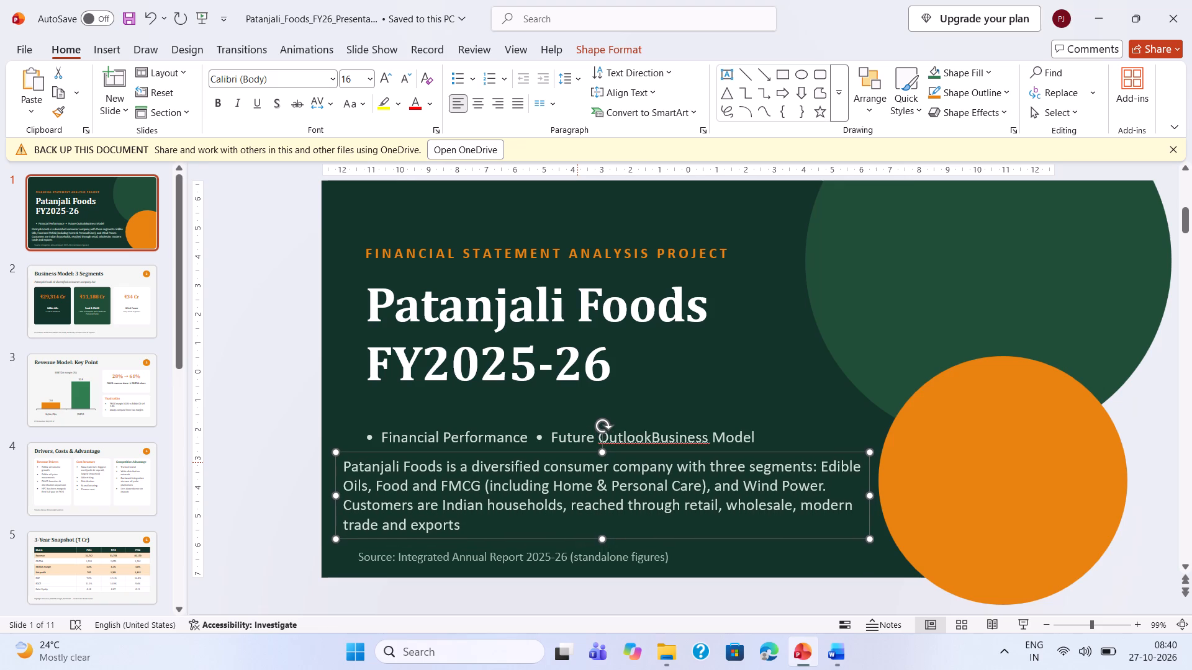
key("Left")
key("Left")
key("Up")
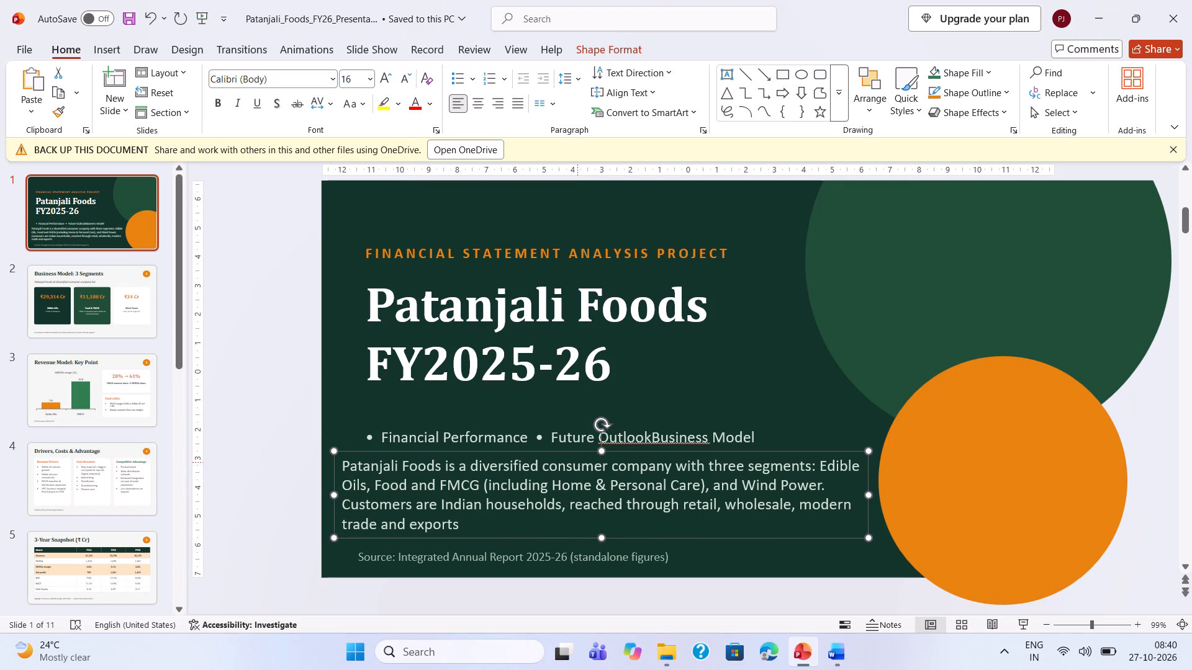
key("Right")
key("Up")
left_click(290, 367)
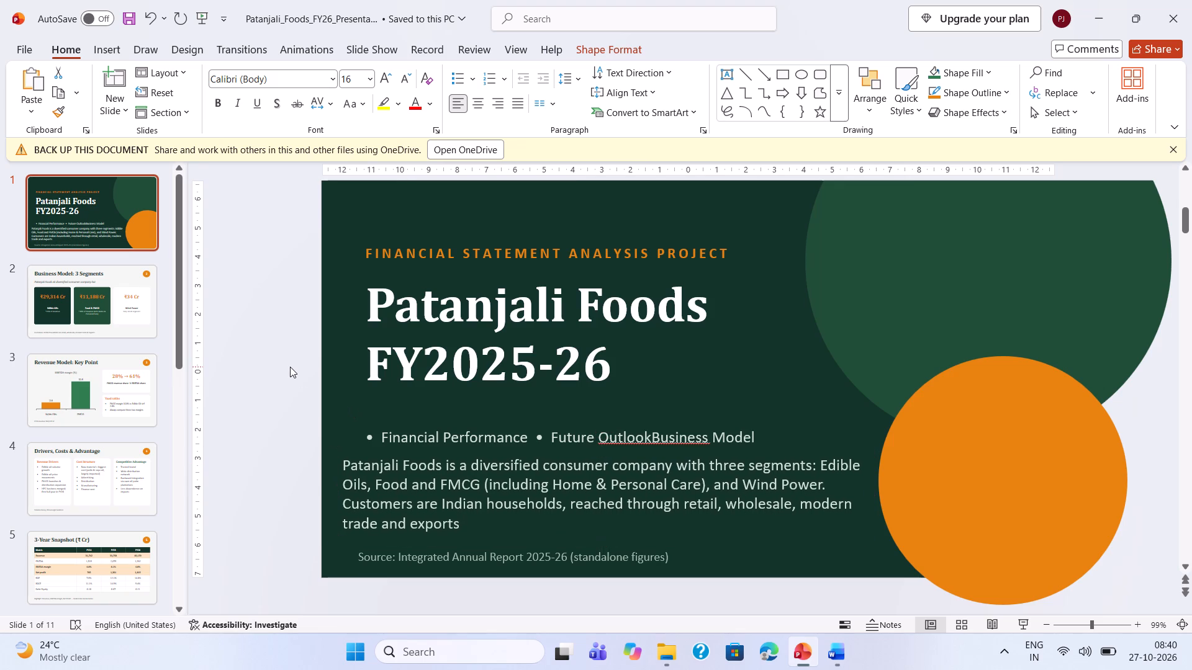
Save the presentation.
key("ctrl+s")
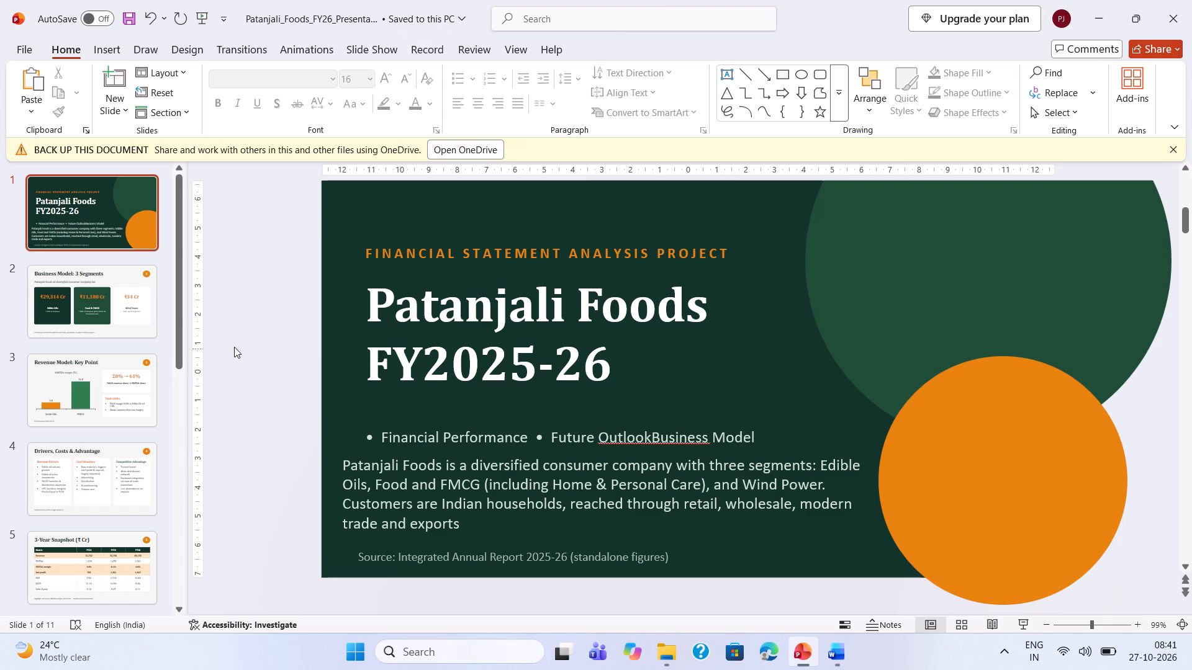
Review the Business Model and Revenue Model slides, dismissing the USB device notification.
key("Right")
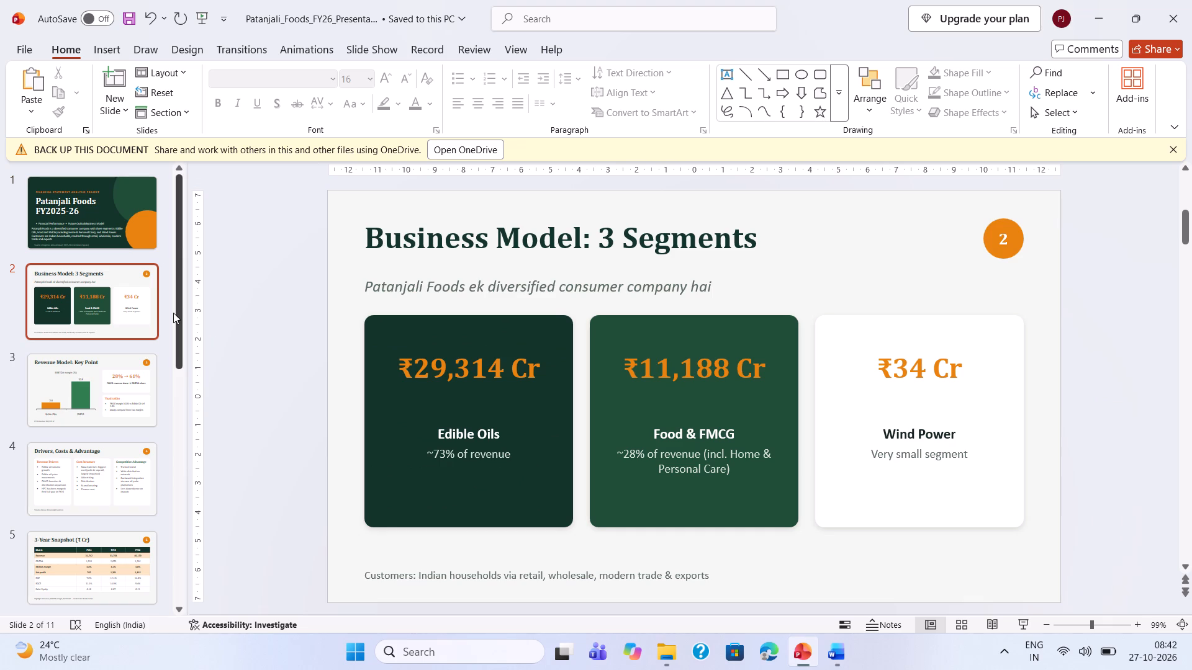
key("Right")
key("Left")
key("Right")
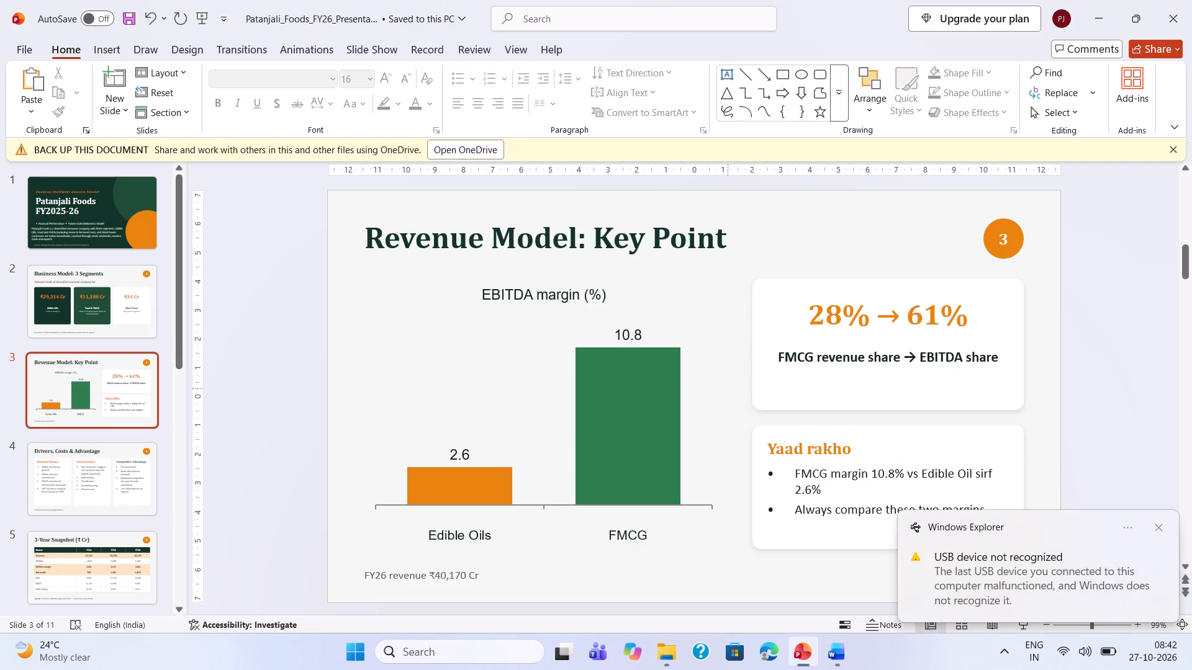
left_click(1157, 530)
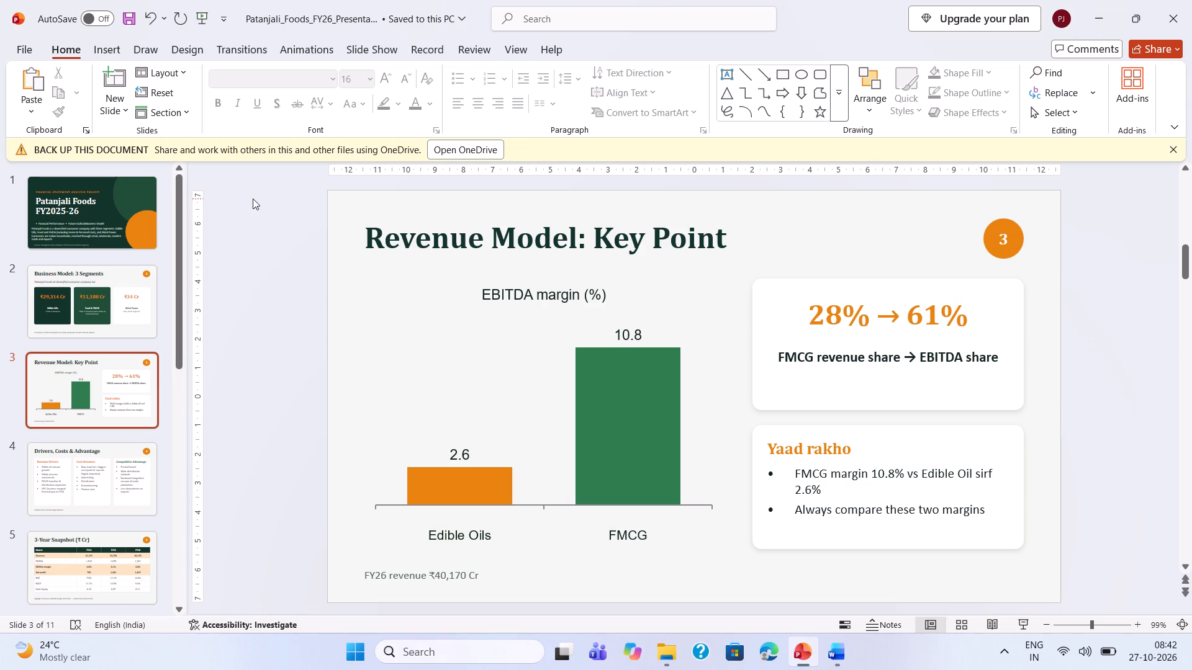
Return to the title slide and save the presentation again.
left_click(121, 217)
key("ctrl+s")
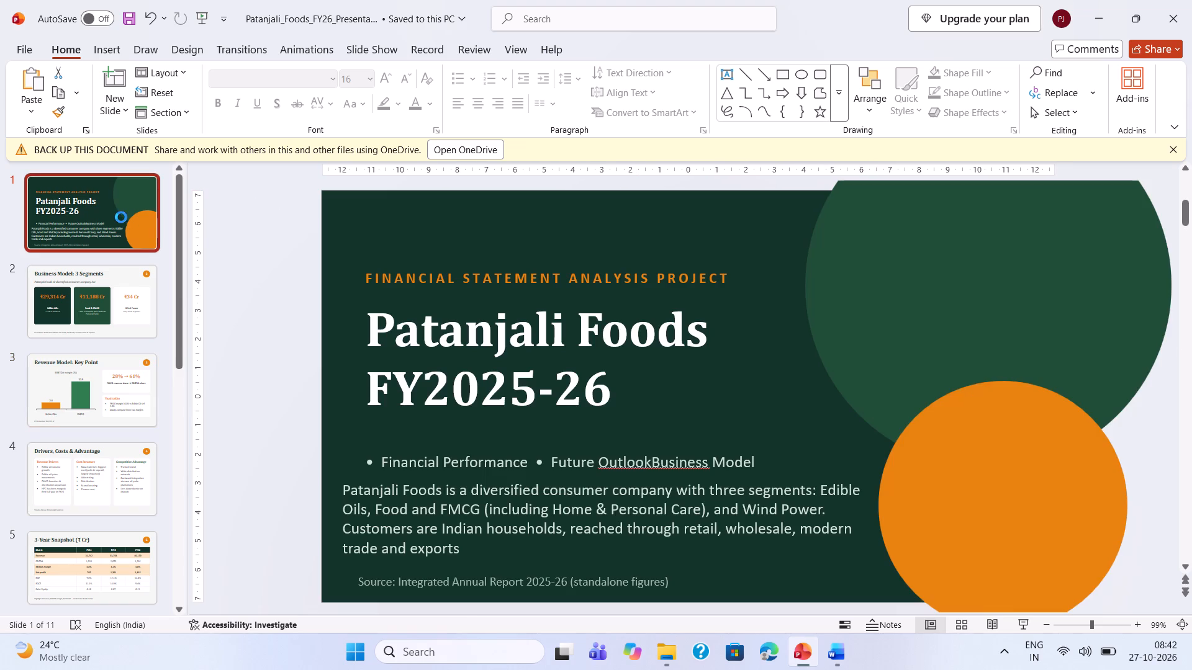
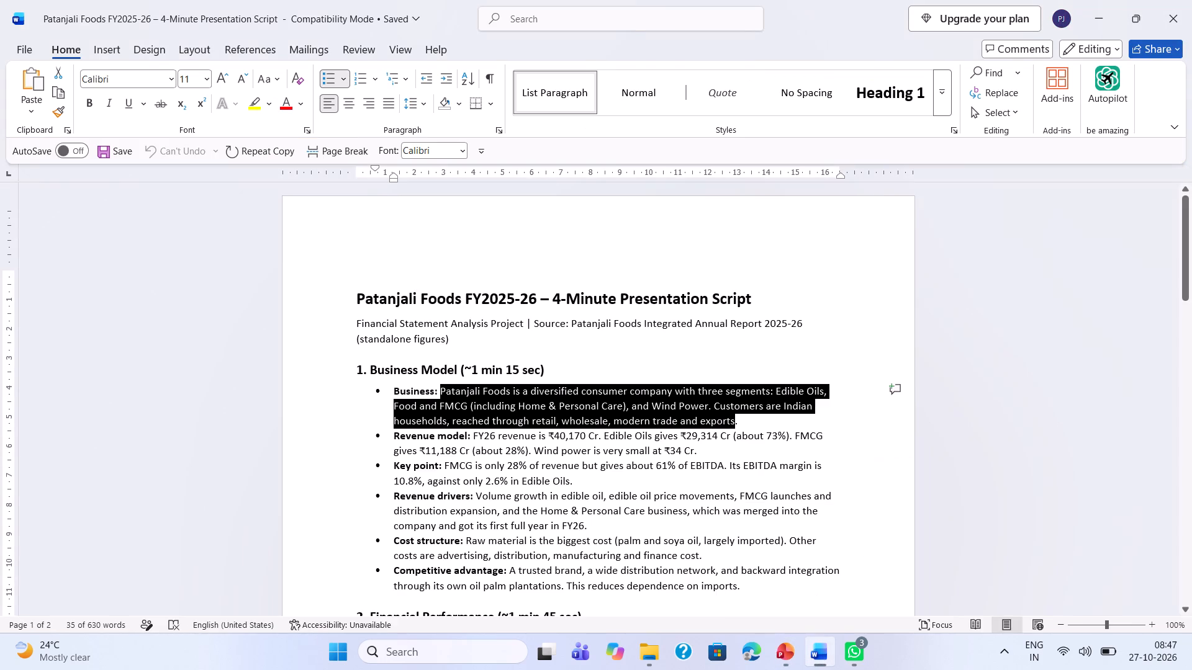
left_click(947, 499)
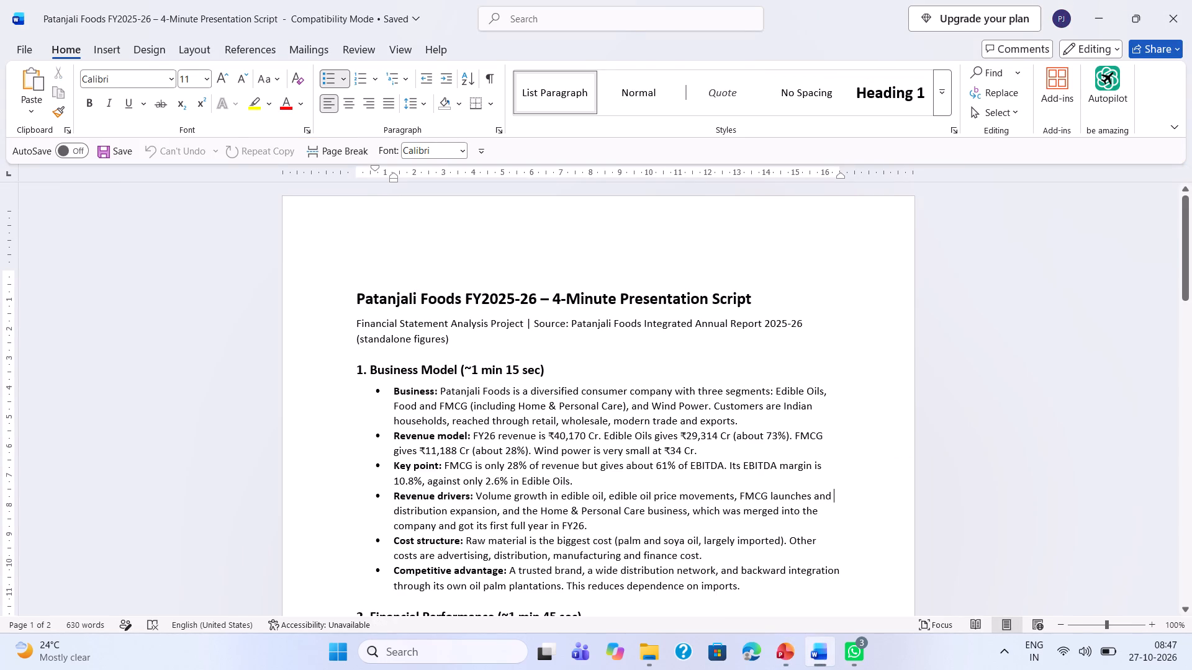
scroll(818, 505, "down", 1)
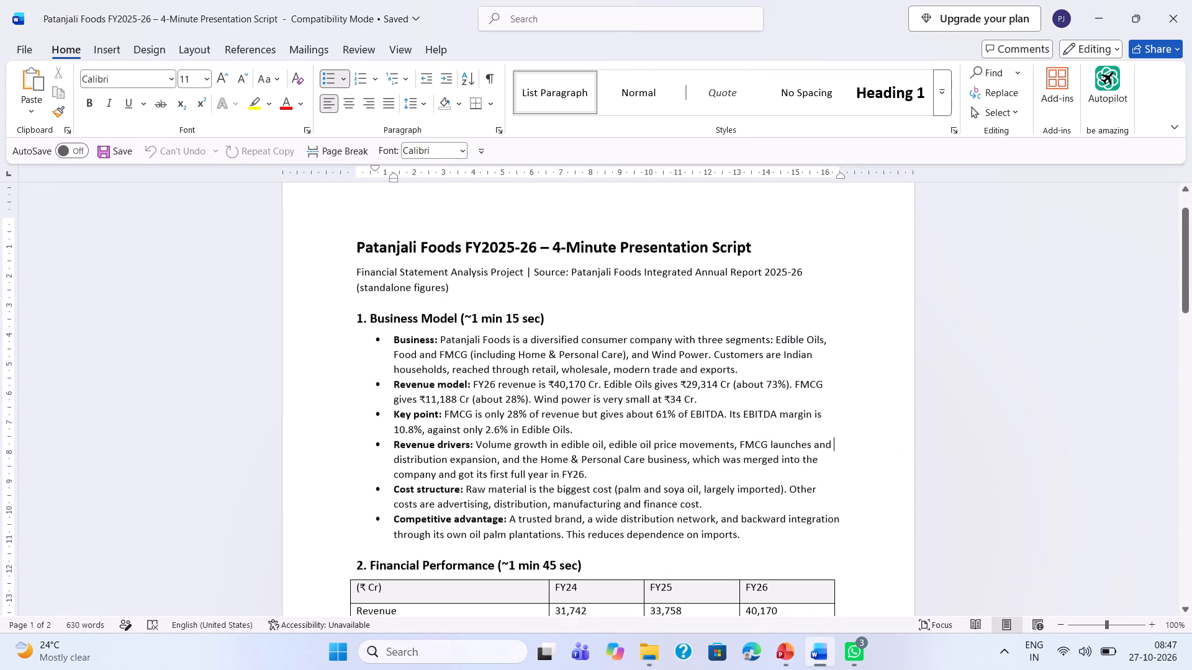
scroll(818, 505, "down", 1)
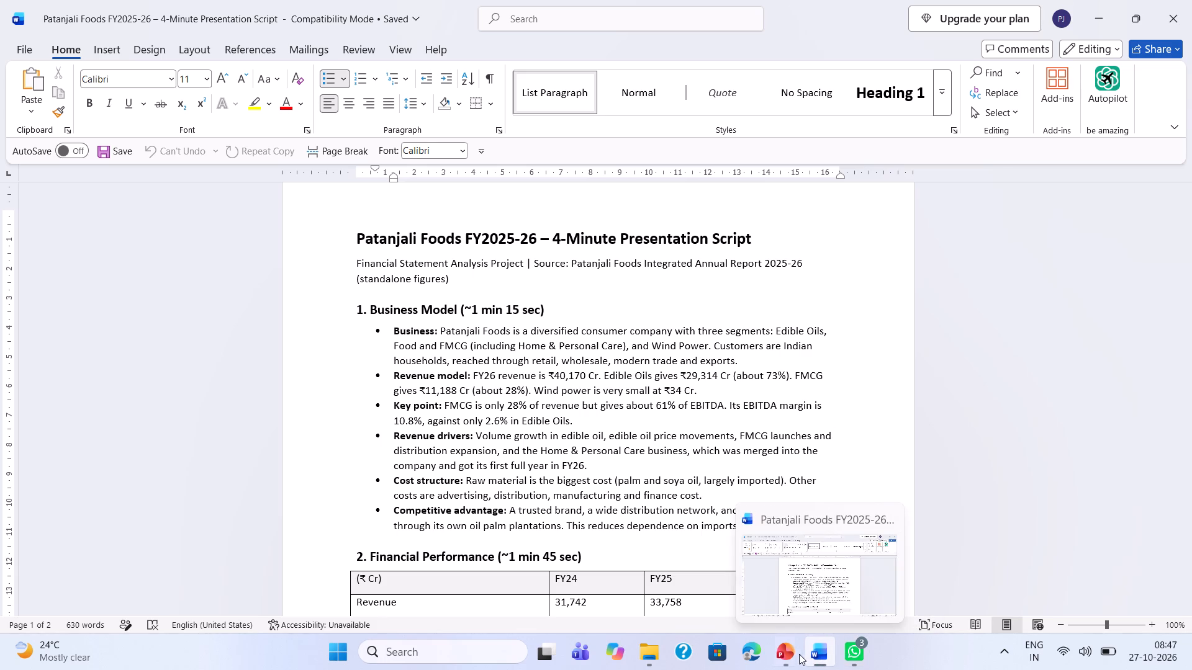
left_click(796, 613)
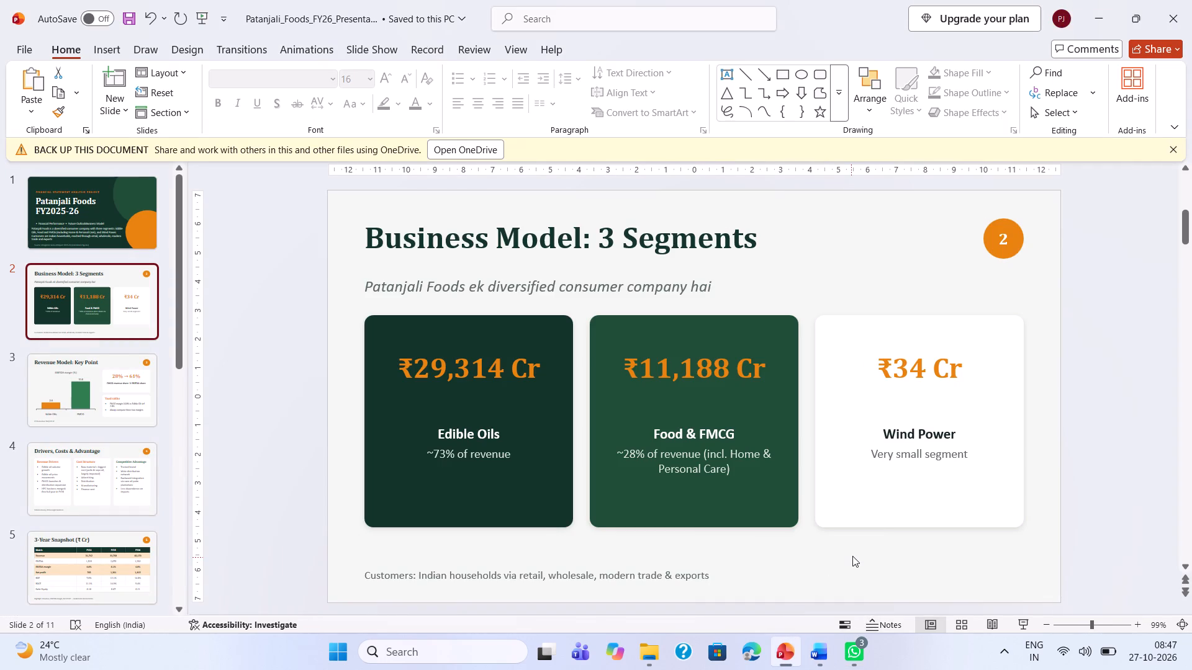
Delete the italic tagline under the title on the Business Model: 3 Segments slide.
scroll(852, 556, "down", 1)
scroll(852, 556, "up", 2)
scroll(852, 556, "down", 1)
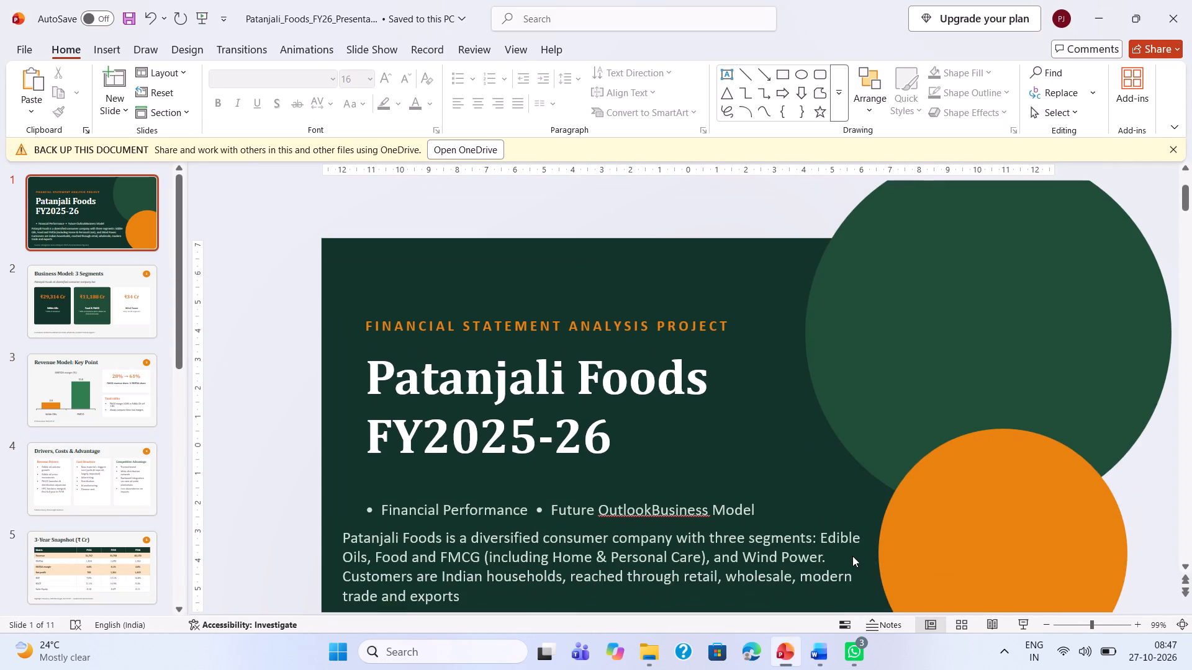
scroll(852, 556, "down", 1)
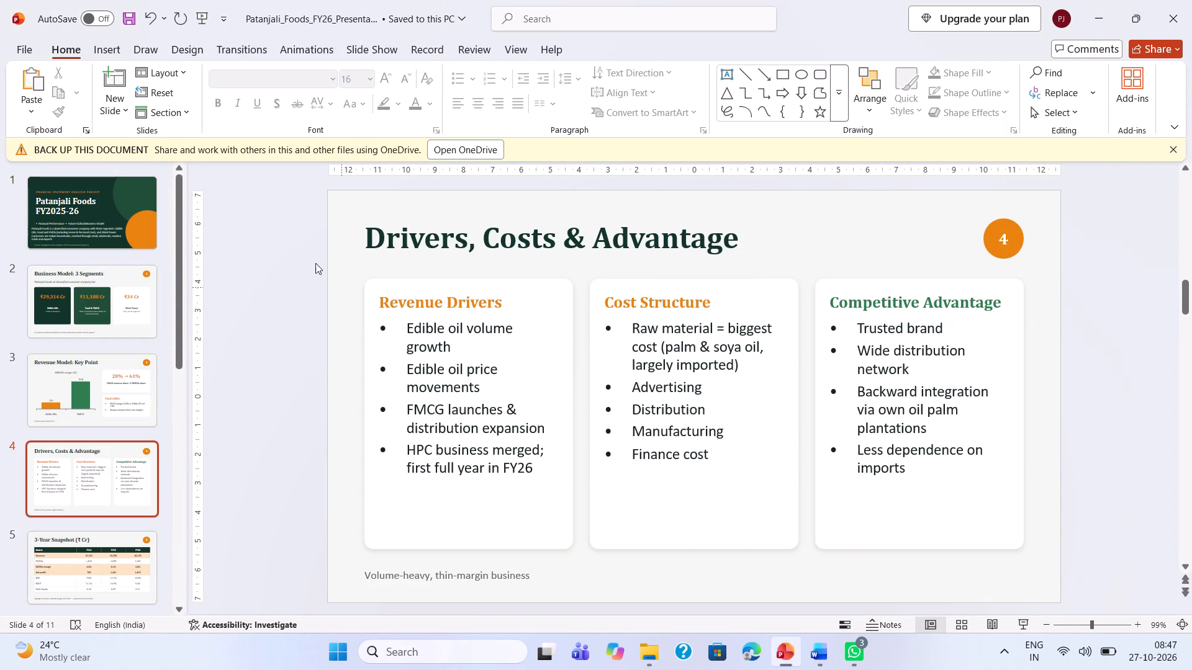
left_click(134, 201)
left_click(131, 303)
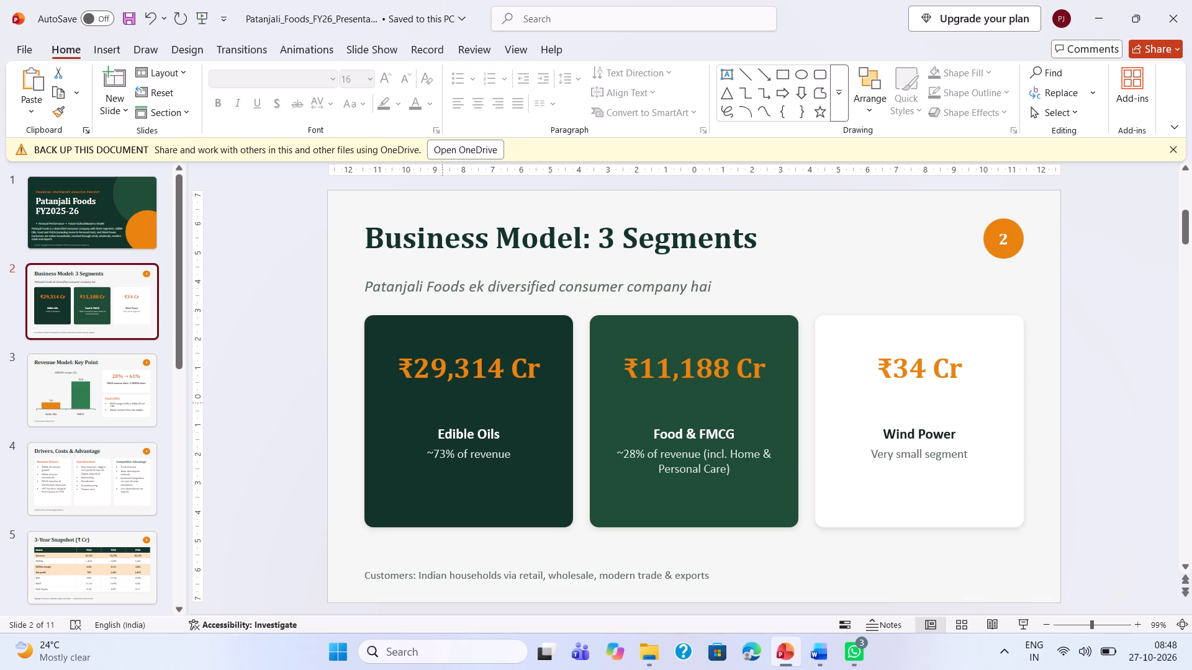
left_click(712, 282)
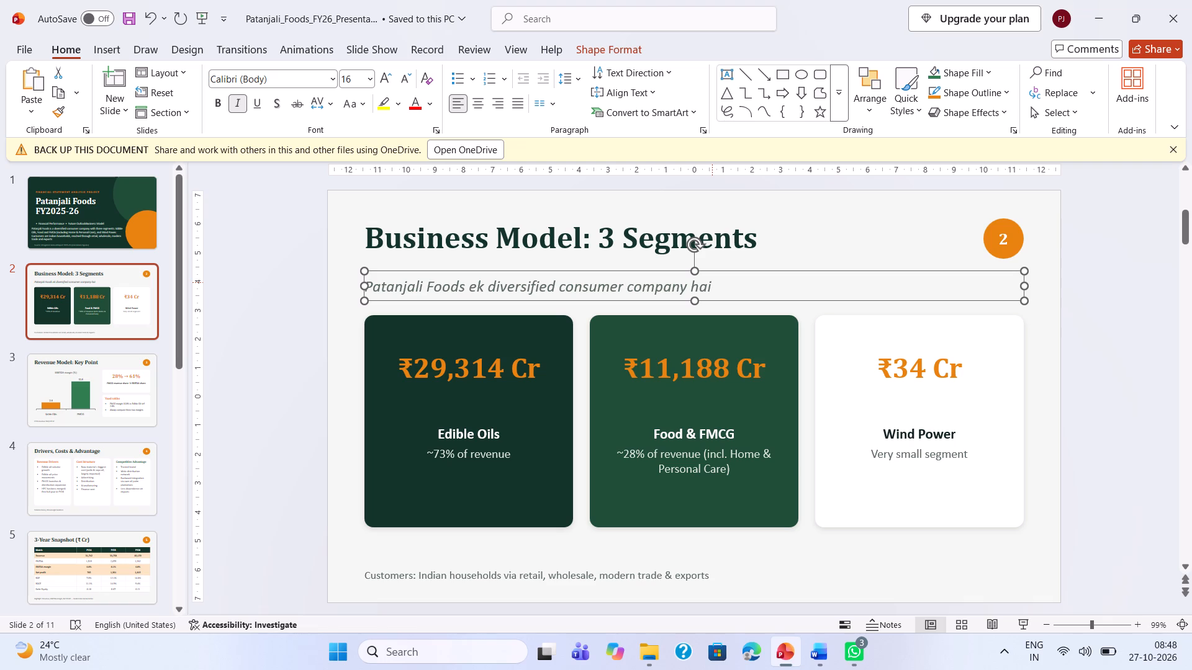
left_click(713, 285)
triple_click(713, 285)
key("BackSpace")
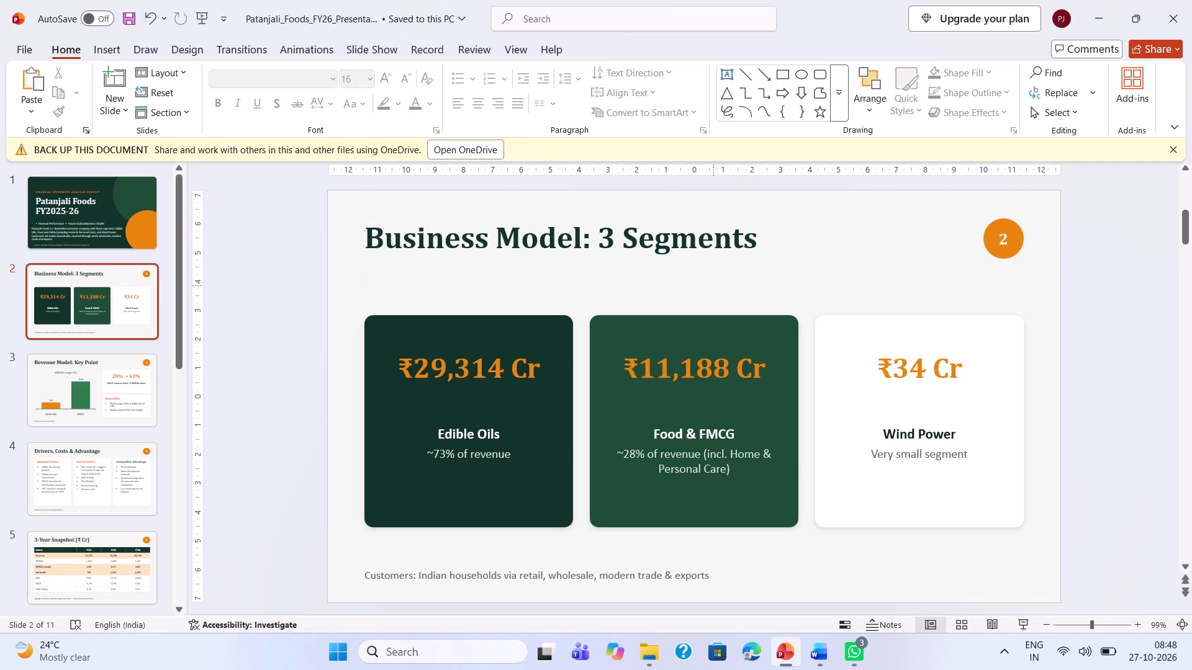
Move the dark Edible Oils card background up to just beneath the slide title, filling the space left by the tagline.
left_click(553, 338)
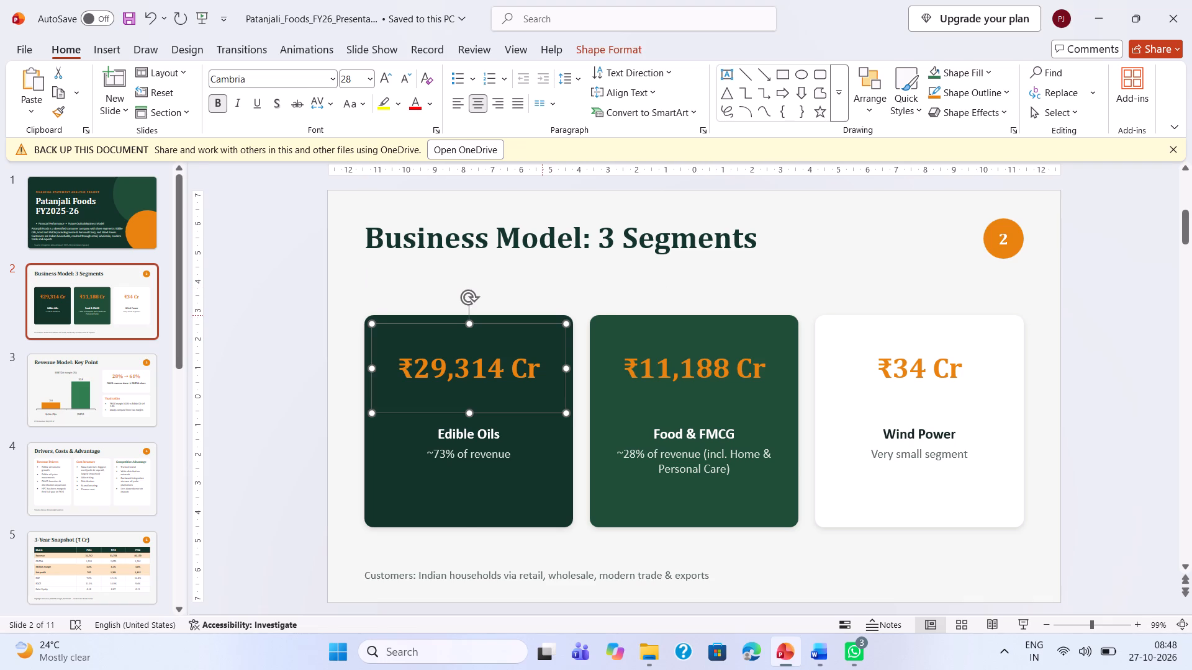
left_click(542, 315)
key("Up")
key("Up")
key("Up")
key("Up")
key("Up")
key("Up")
key("Up")
key("Up")
key("Up")
key("Up")
key("Up")
key("Up")
key("Up")
key("Up")
key("Up")
key("Up")
key("Up")
key("Up")
key("Up")
key("Up")
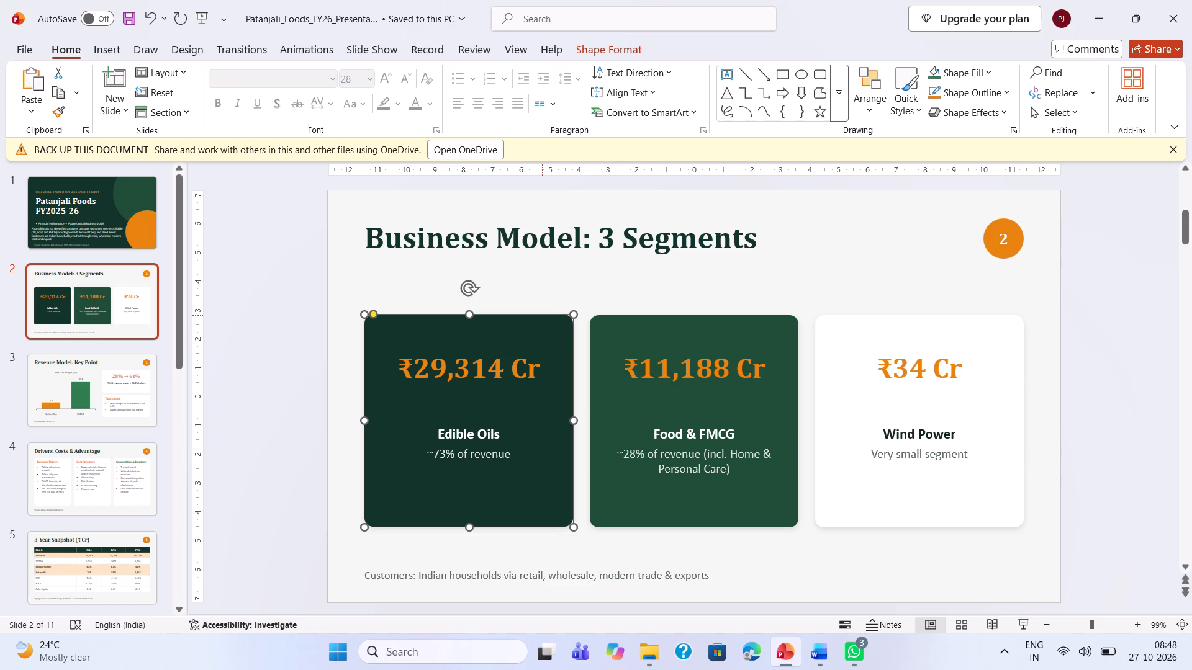
key("Down")
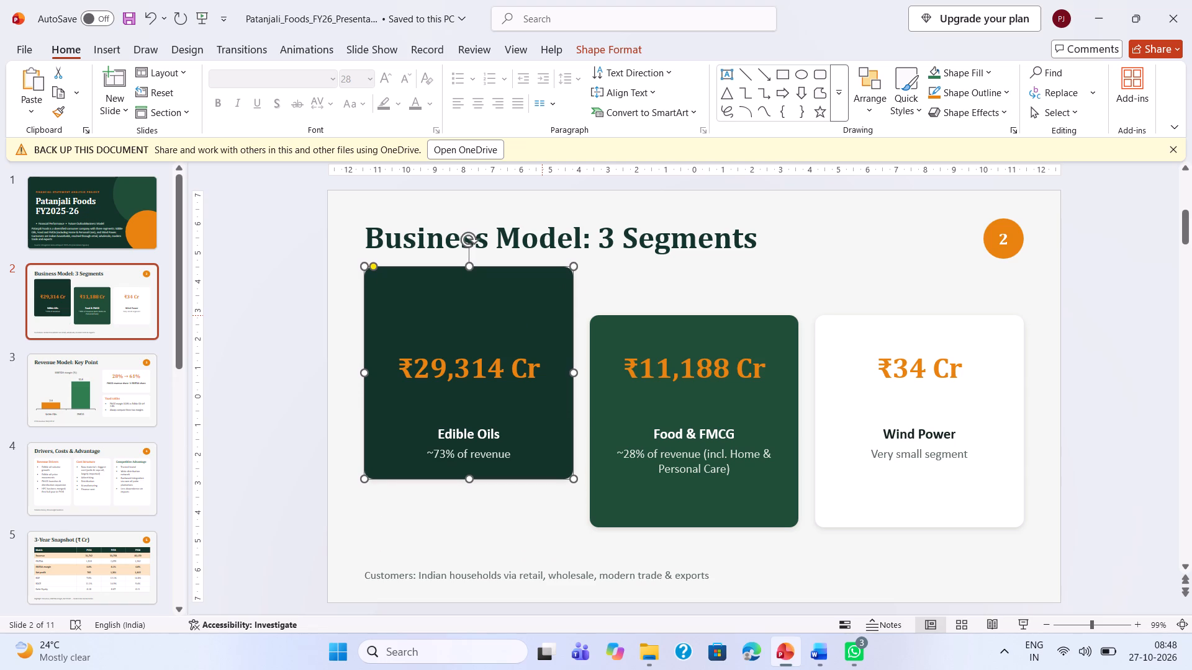
key("Down")
key("Down")
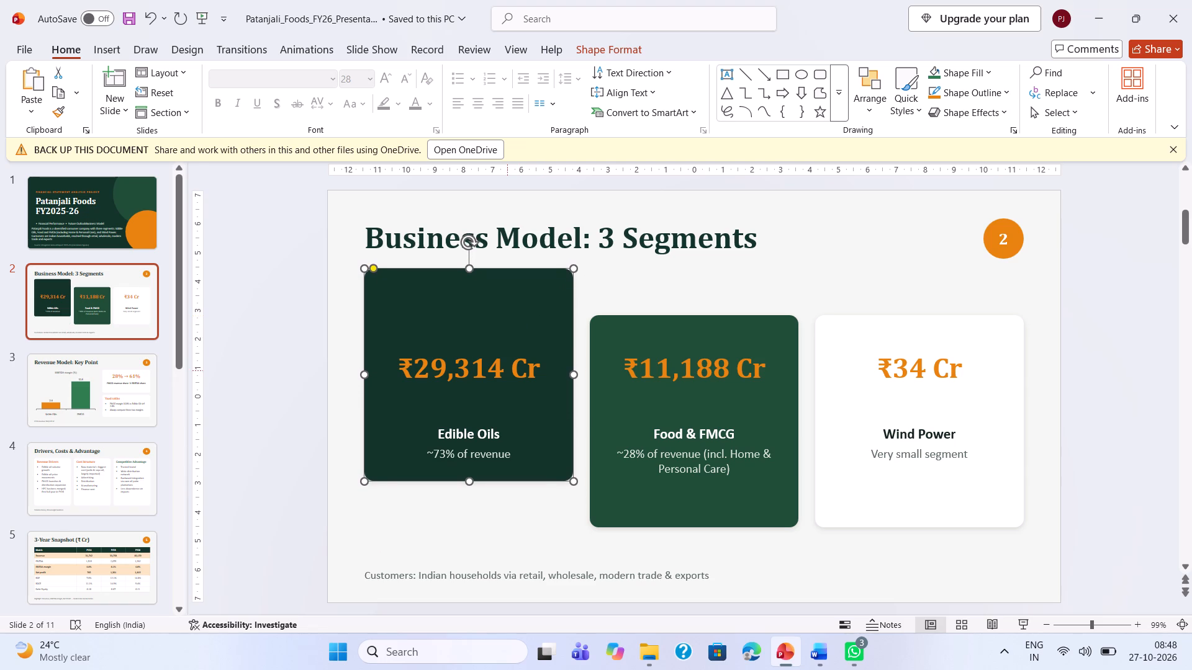
Move the ₹29,314 Cr figure up so it sits in the upper part of the raised Edible Oils card.
left_click(507, 370)
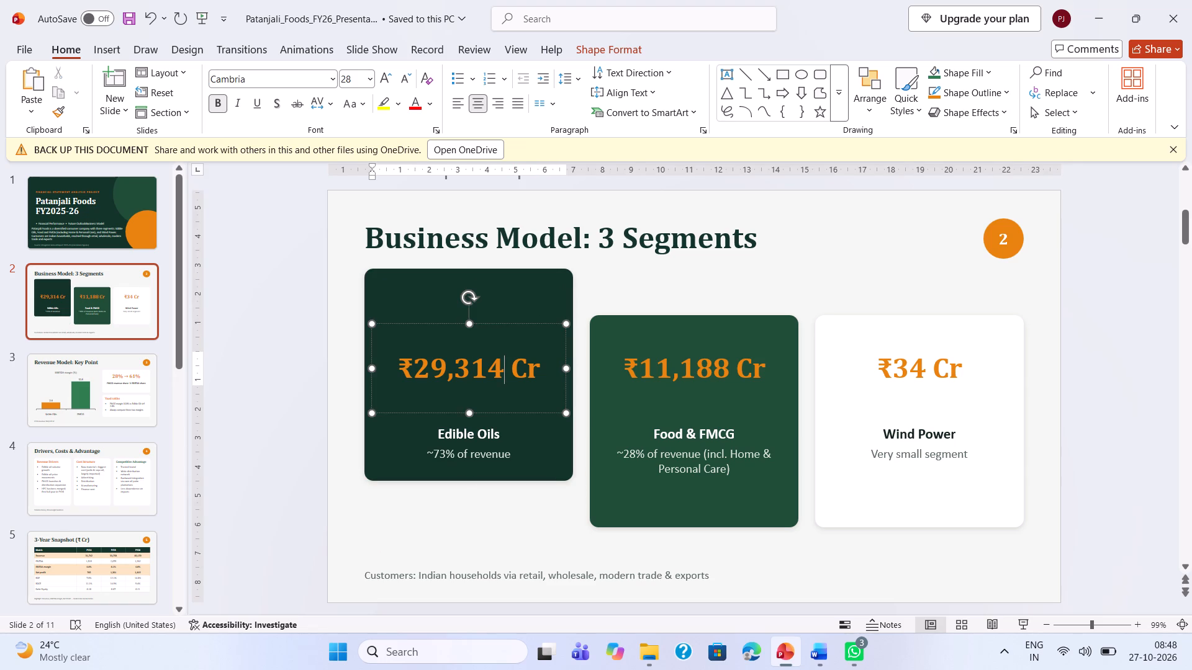
left_click(515, 326)
key("Up")
key("Up")
key("Up")
key("Up")
key("Up")
key("Up")
key("Up")
key("Up")
key("Up")
key("Up")
key("Up")
key("Up")
key("Up")
key("Up")
key("Up")
key("Up")
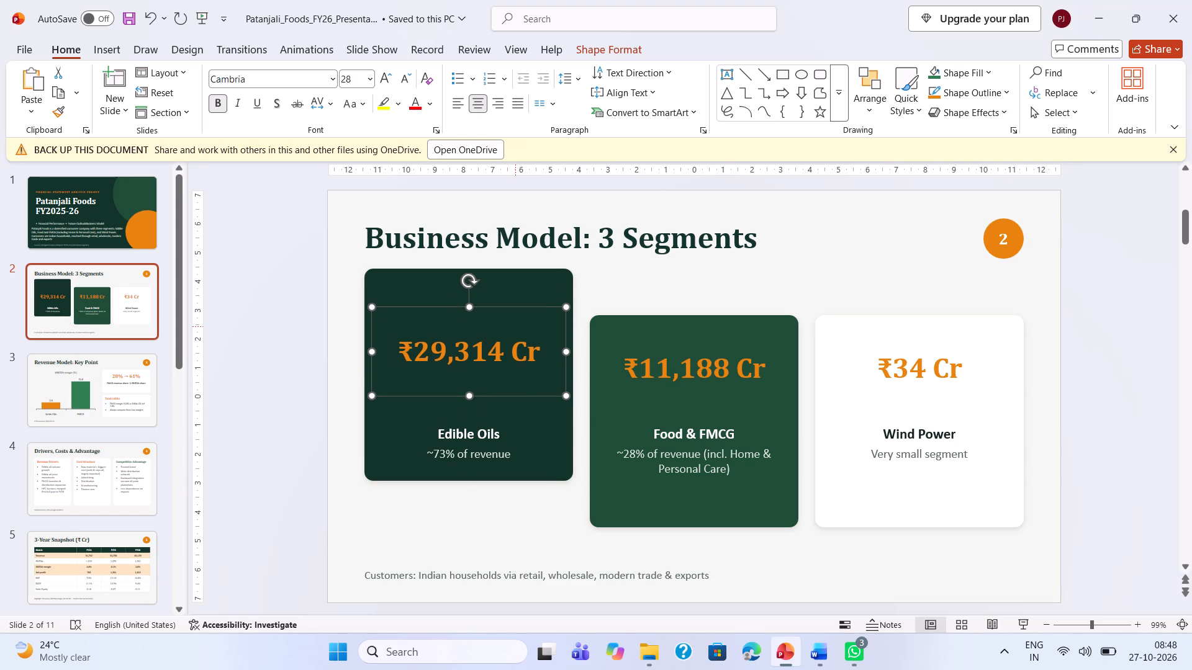
key("Up")
key("Up")
key("Up")
key("Up")
key("Up")
key("Up")
key("Up")
key("Up")
key("Up")
key("Up")
key("Up")
key("Up")
key("Up")
key("Up")
key("Up")
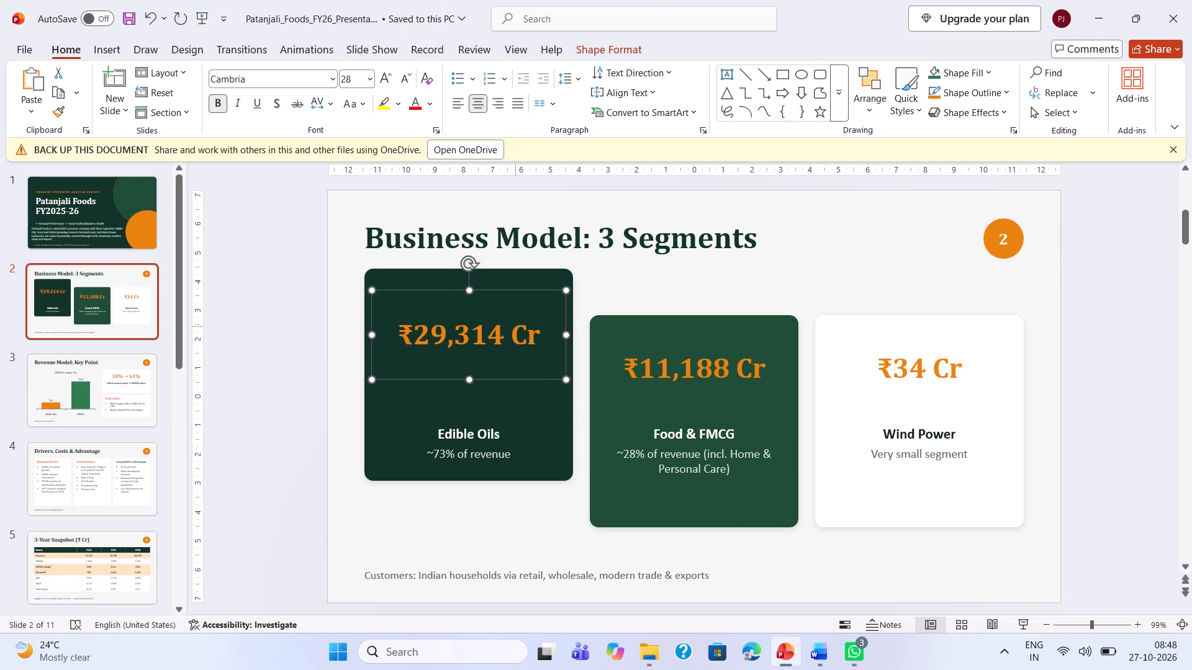
key("Down")
key("Down")
key("Down")
key("Down")
key("Down")
key("Down")
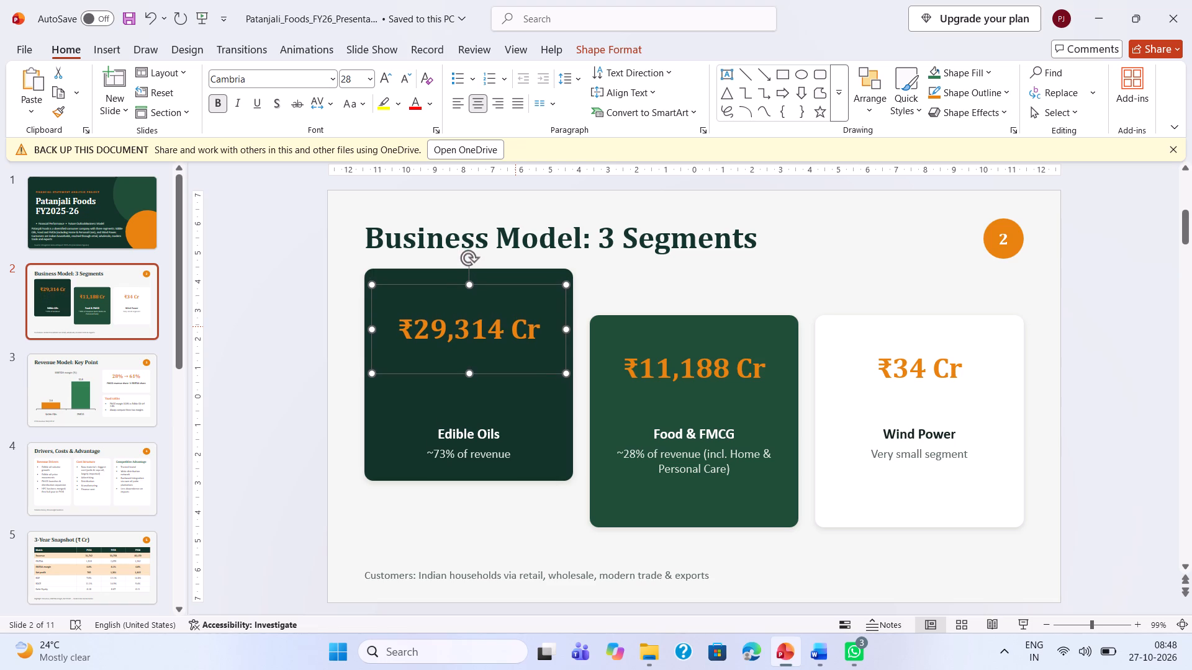
key("Down")
key("Up")
key("Down")
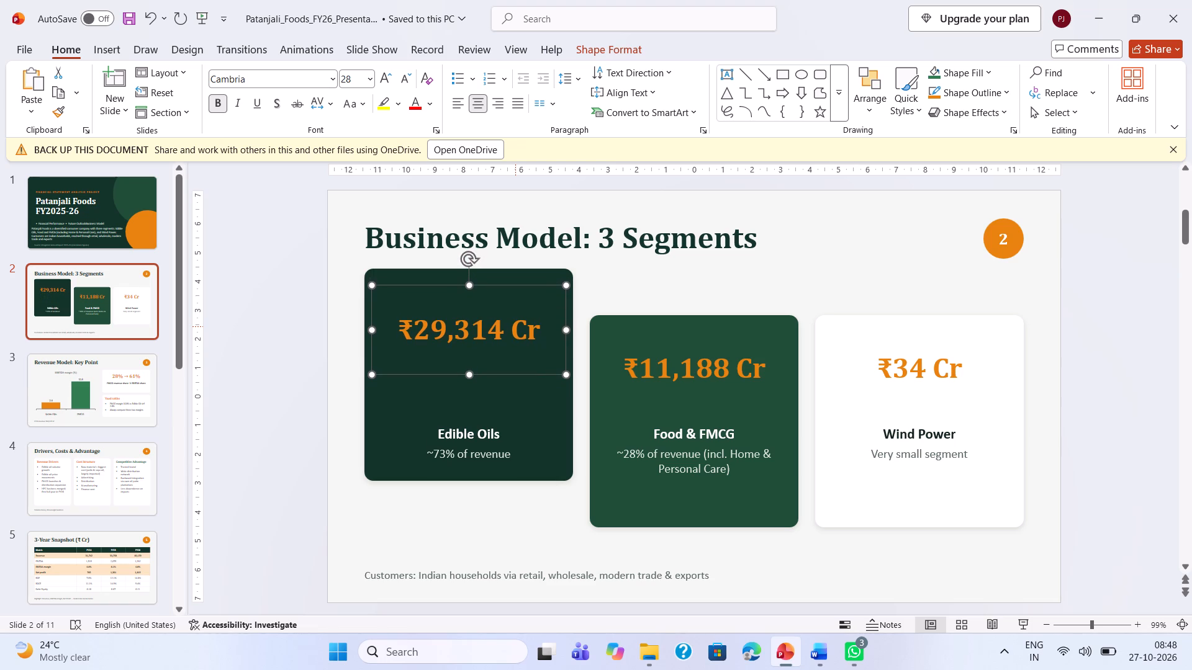
Move the Edible Oils label up to just below the ₹29,314 Cr figure.
left_click(500, 437)
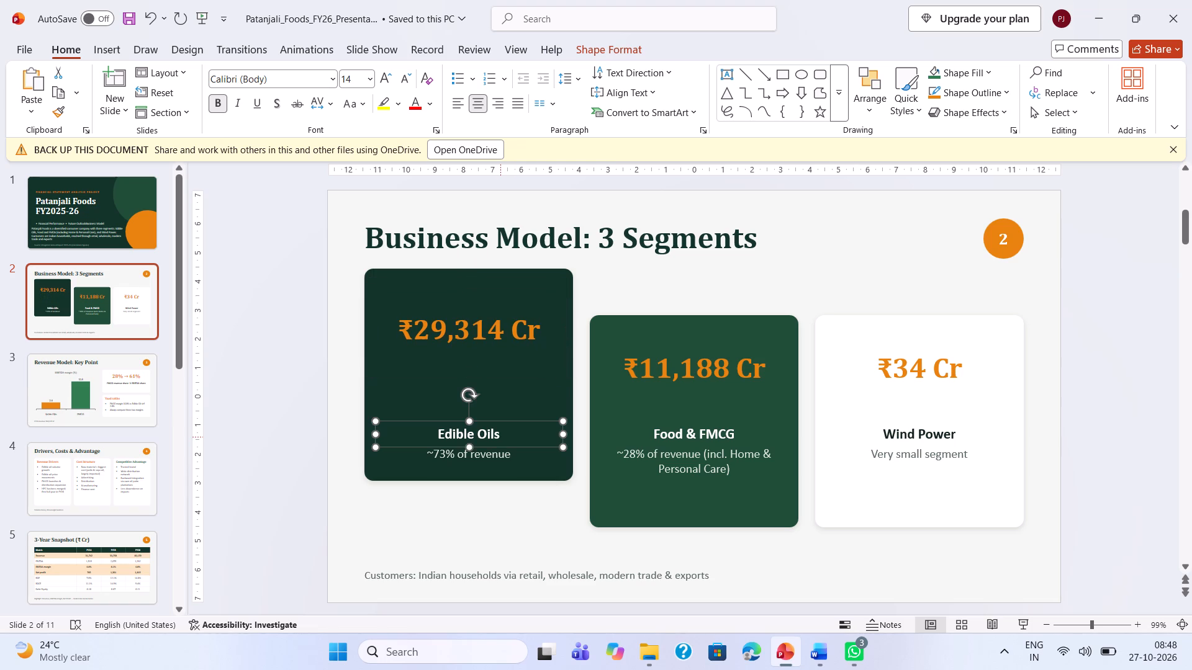
left_click(510, 422)
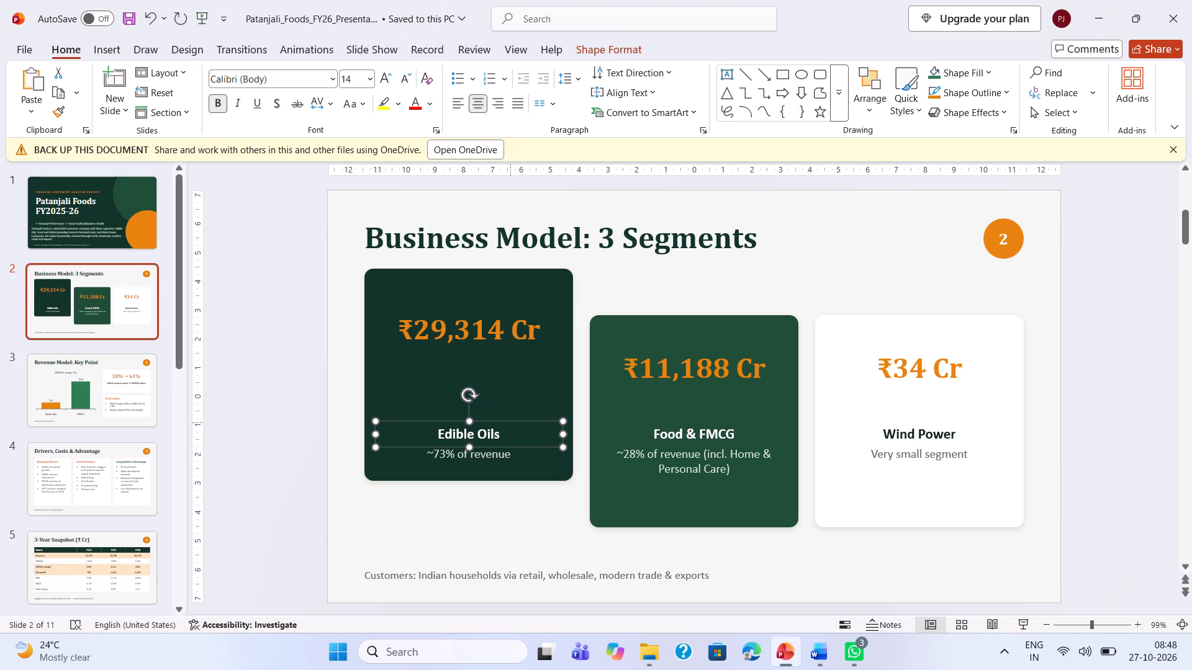
left_click(515, 422)
key("Up")
key("Up")
key("Up")
key("Up")
key("Up")
key("Up")
key("Up")
key("Up")
key("Up")
key("Up")
key("Up")
key("Up")
key("Up")
key("Up")
key("Up")
key("Up")
key("Up")
key("Up")
key("Up")
key("Up")
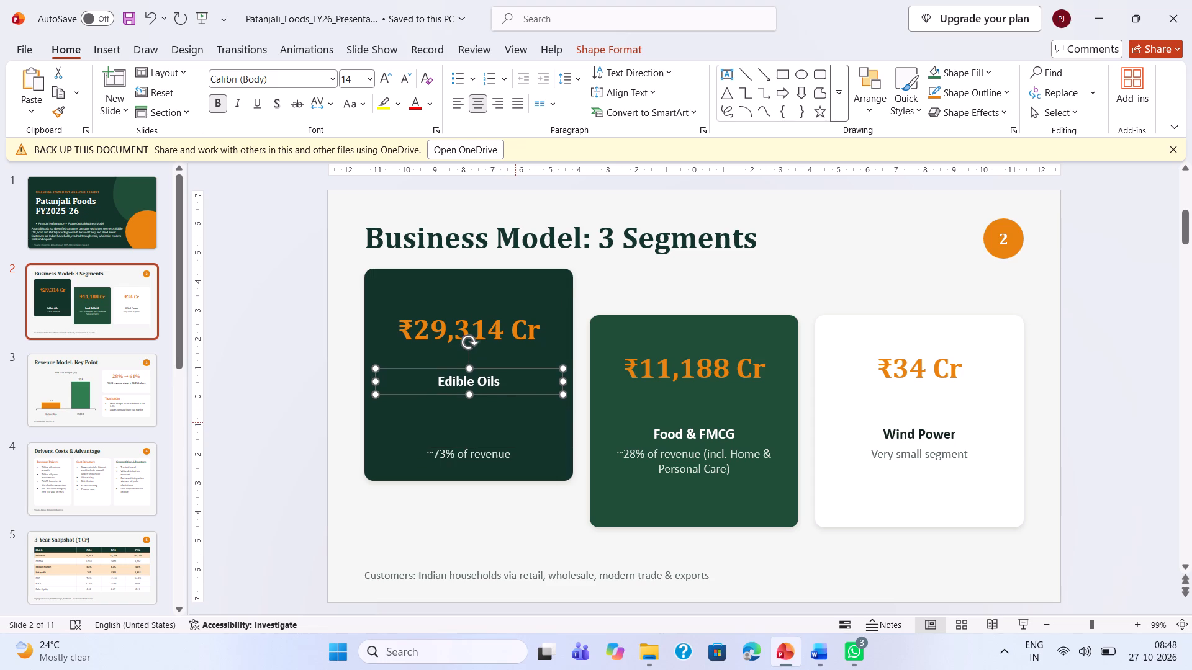
key("Down")
key("Down")
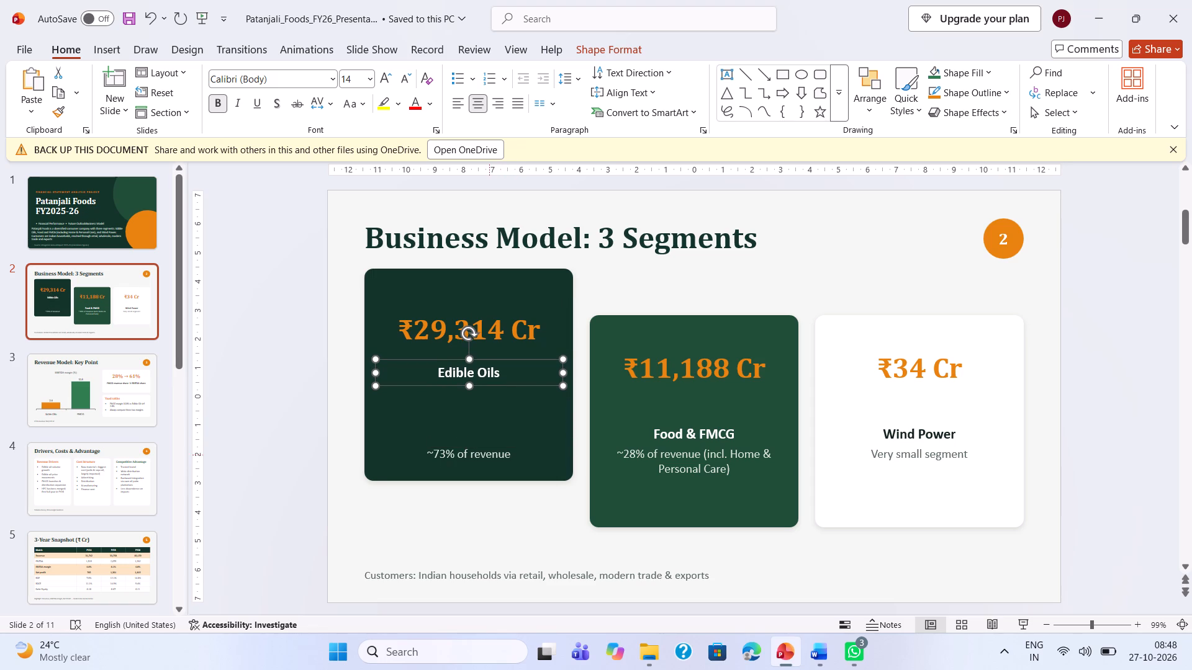
Move the ~73% of revenue text up to directly beneath the Edible Oils label.
left_click(489, 456)
left_click(519, 449)
key("Up")
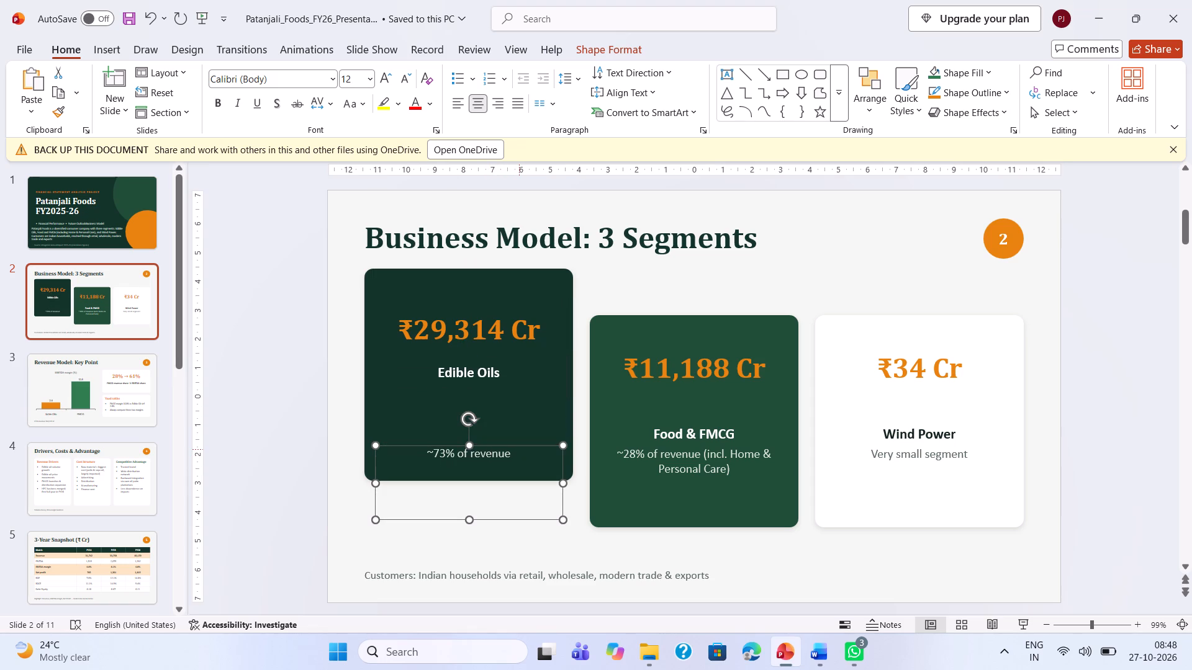
key("Up")
key("Up")
key("Up")
key("Up")
key("Up")
key("Up")
key("Up")
key("Up")
key("Up")
key("Up")
key("Up")
key("Up")
key("Up")
key("Up")
key("Up")
key("Up")
key("Up")
key("Up")
key("Up")
key("Up")
key("Up")
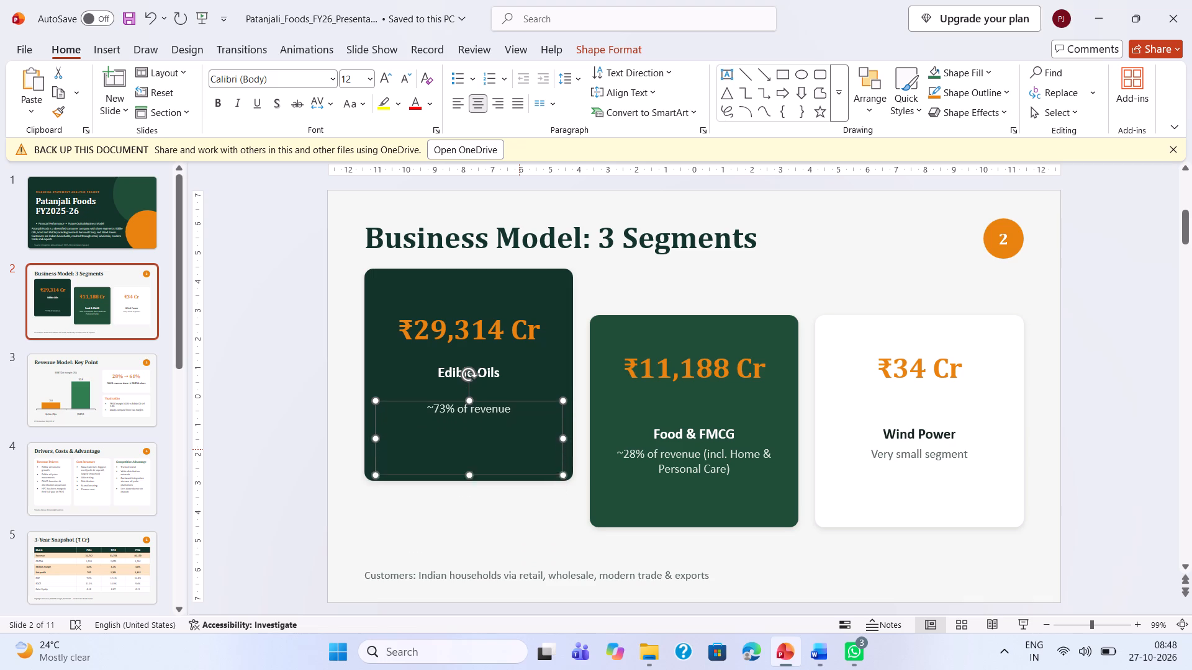
key("Down")
key("Down")
key("Down")
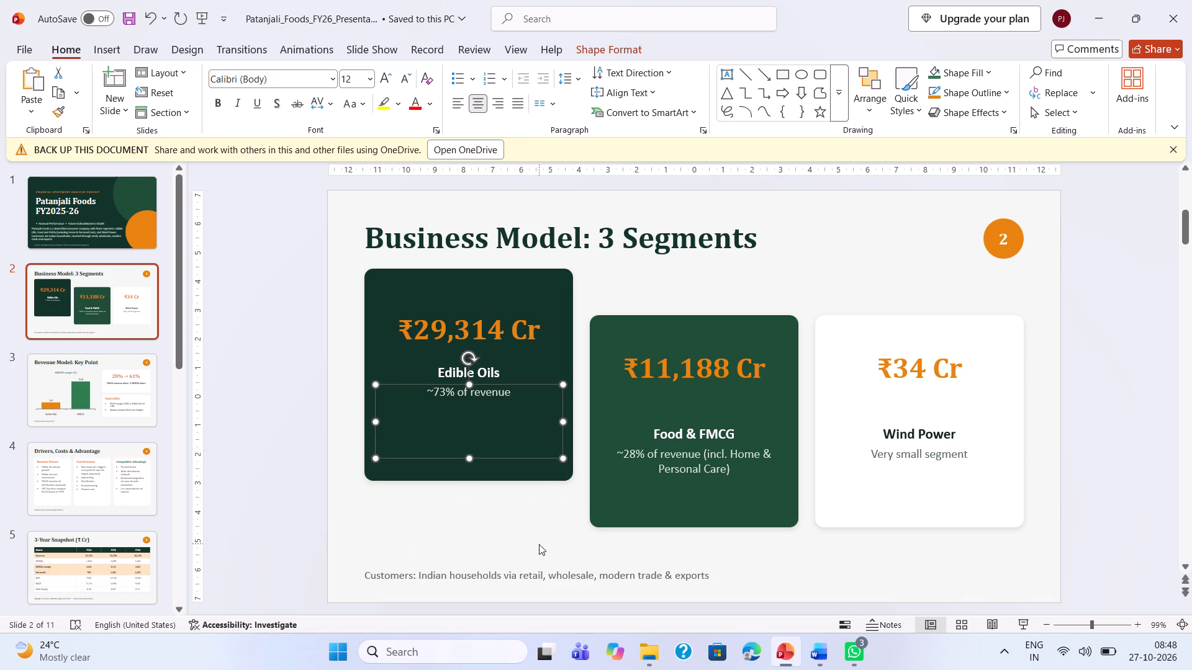
left_click(539, 544)
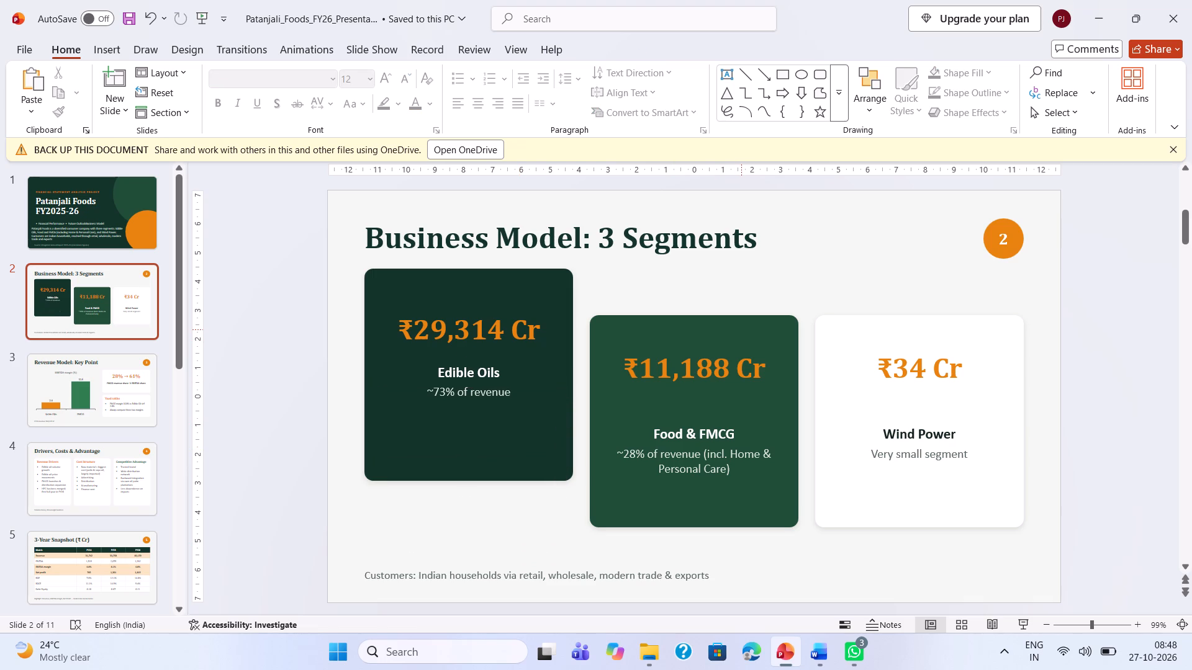
Select the Food & FMCG card background together with its ₹11,188 Cr figure, label and revenue share text.
left_click(741, 329)
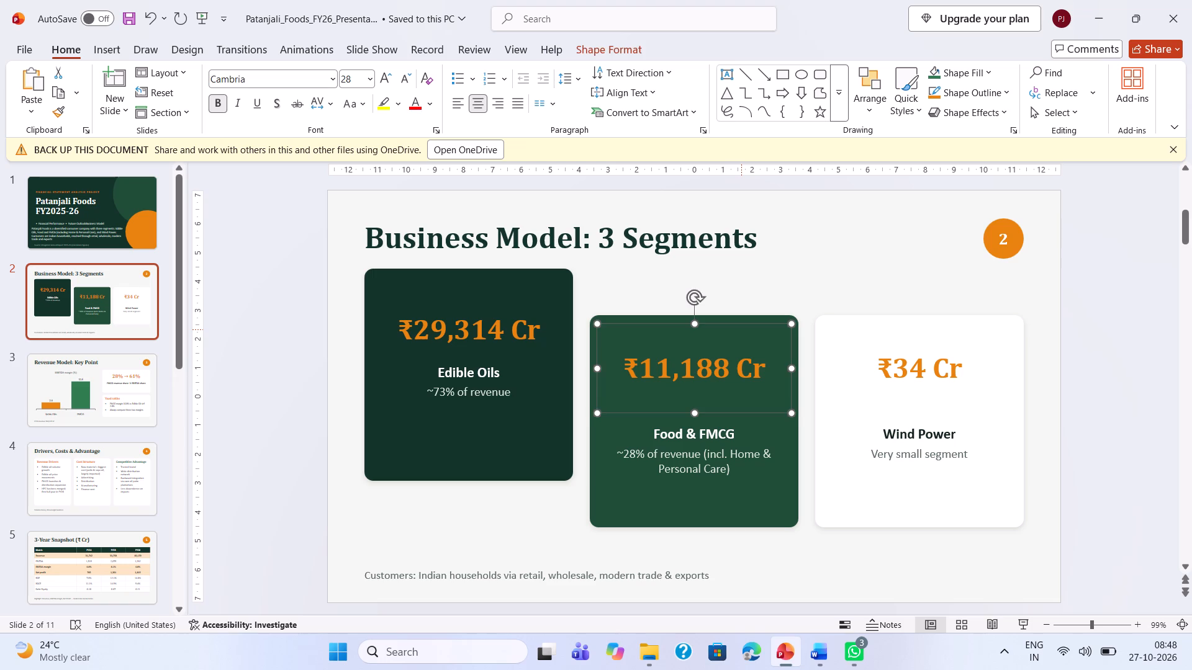
left_click(744, 319)
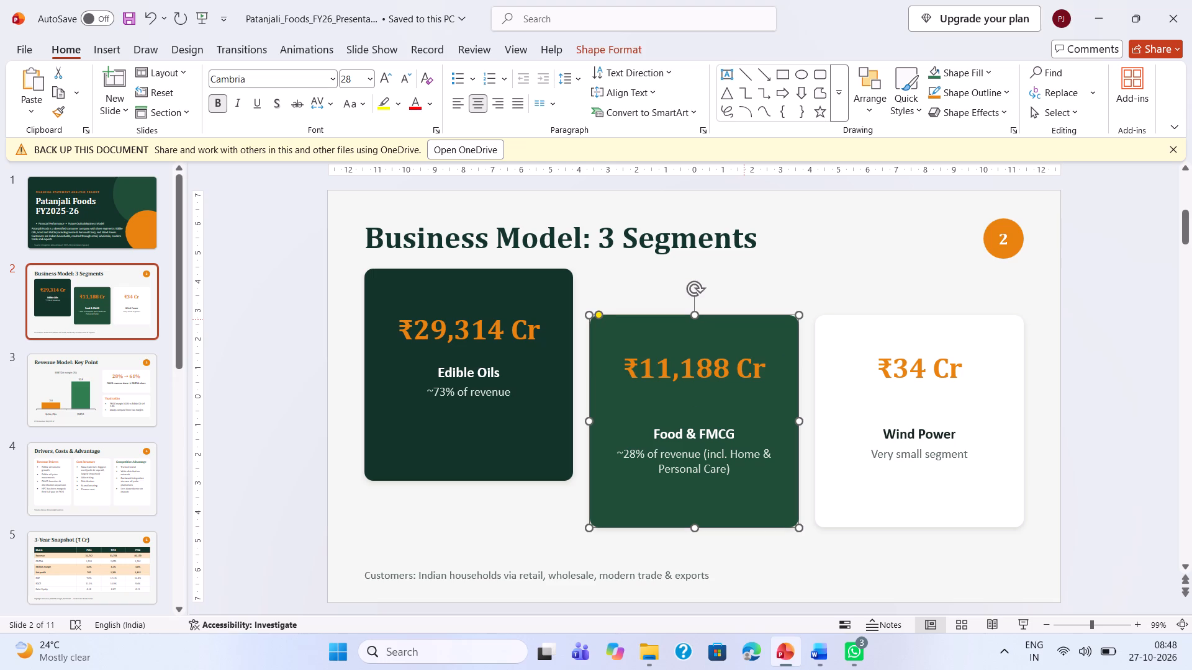
left_click(726, 360, "ctrl")
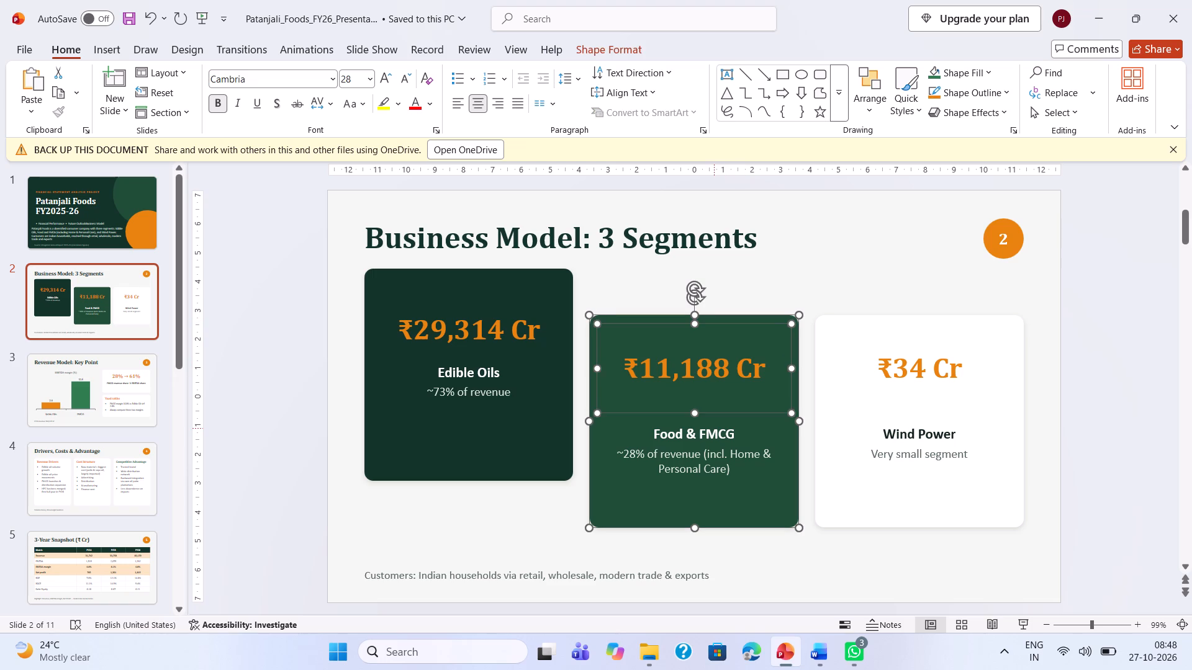
left_click(714, 429, "ctrl")
left_click(711, 456, "ctrl")
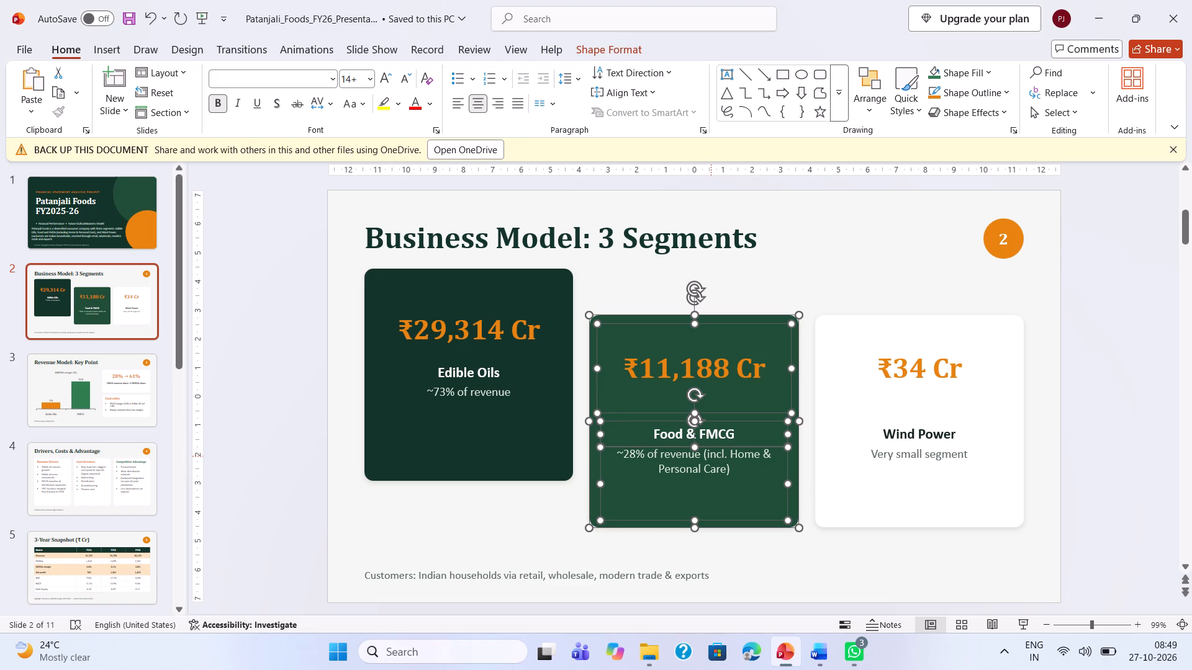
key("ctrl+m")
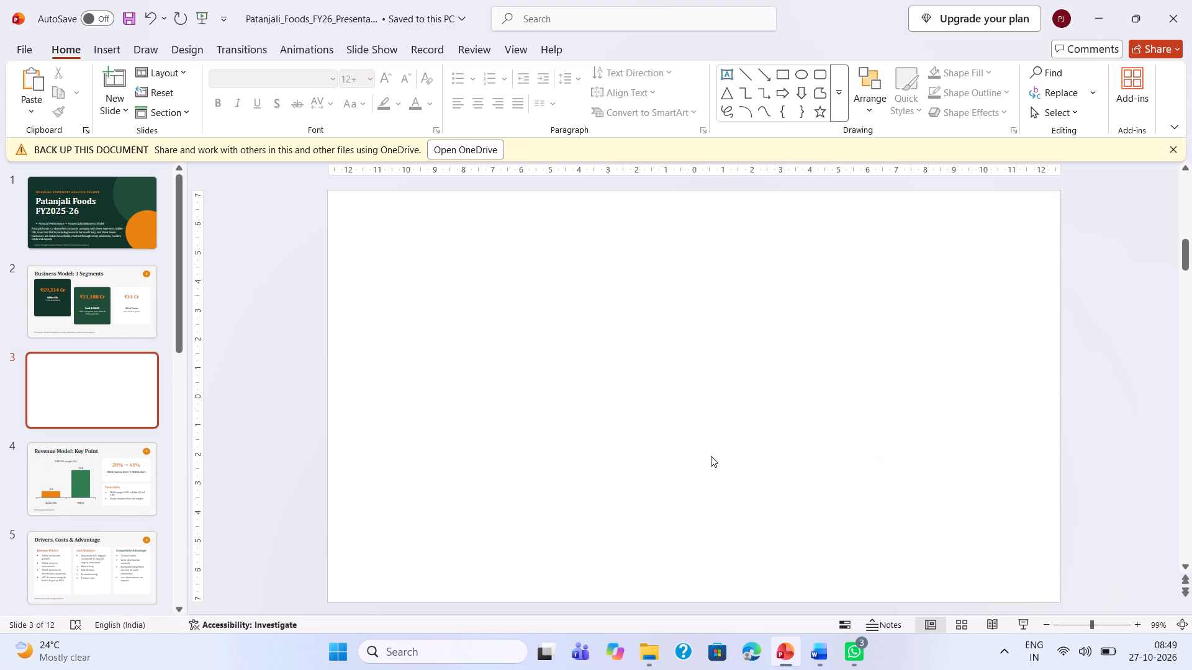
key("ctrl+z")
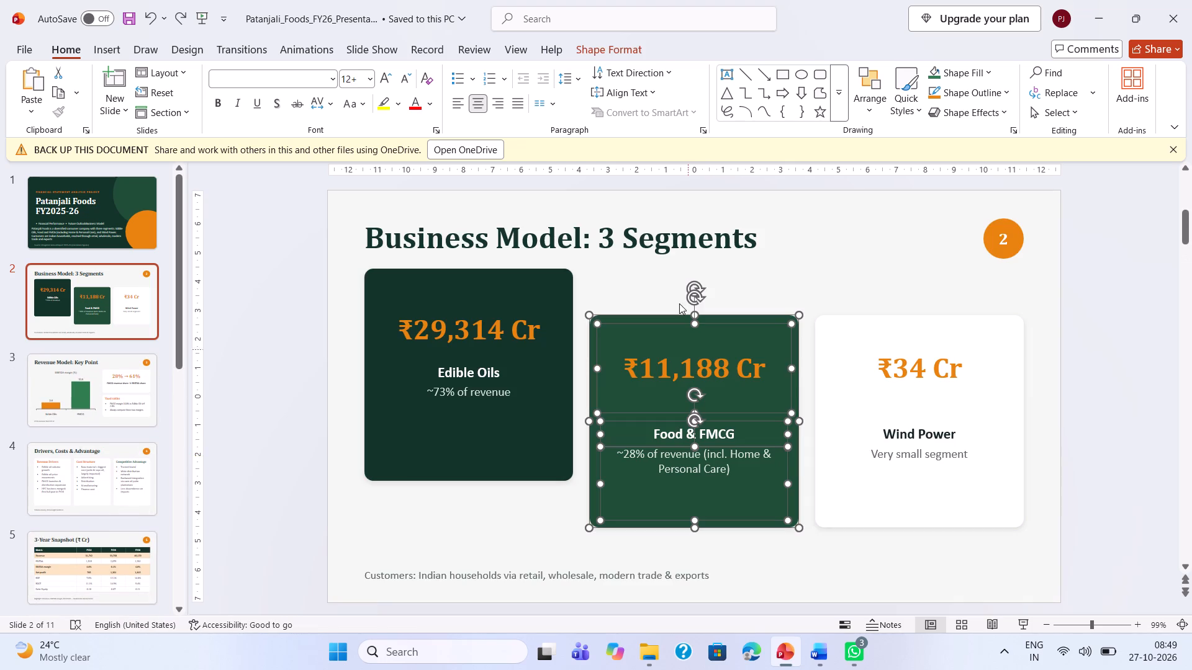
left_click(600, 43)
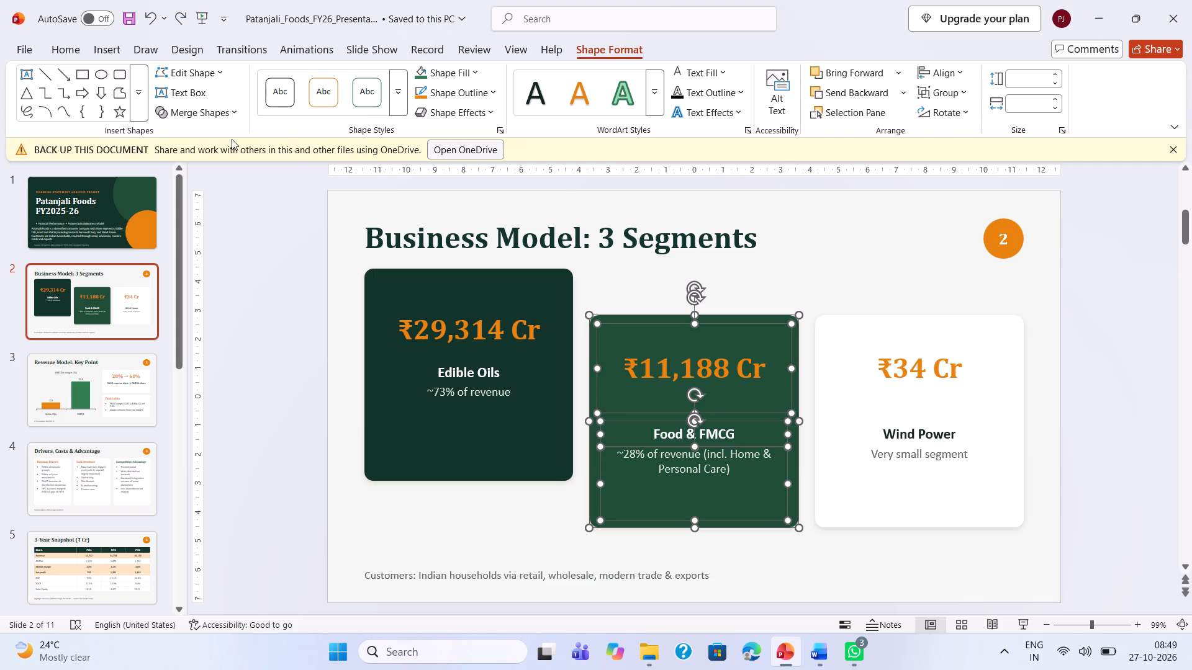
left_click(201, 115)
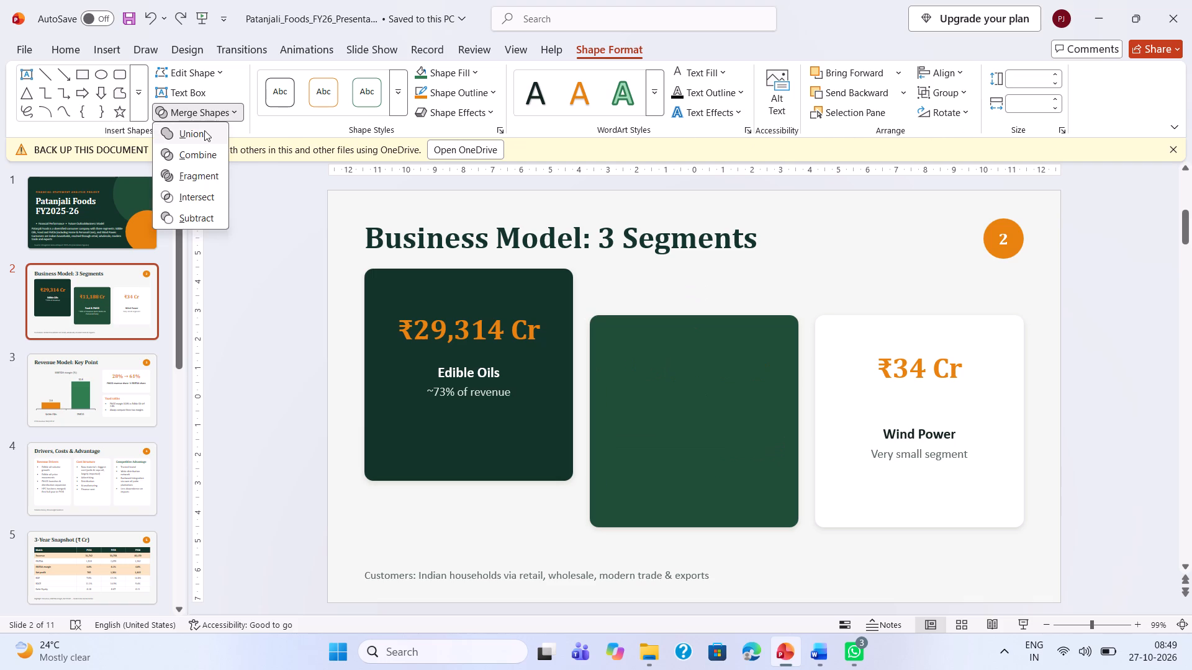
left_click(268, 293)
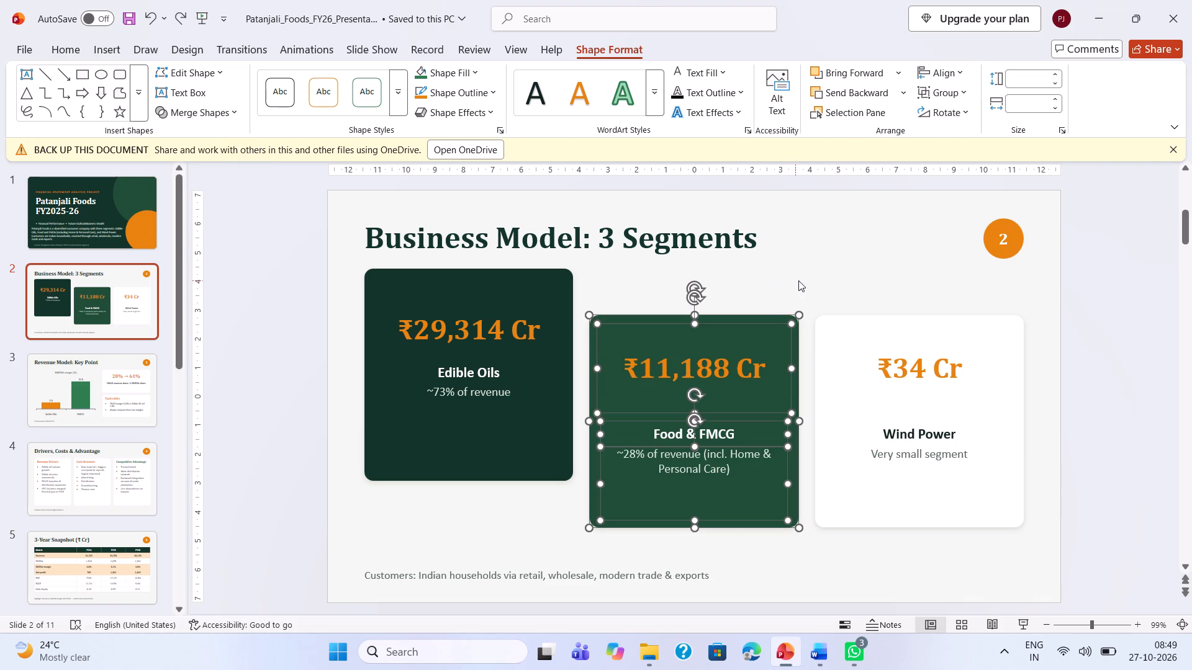
Raise the selected Food & FMCG card and its texts until the card aligns with the top of the Edible Oils card.
left_click(747, 317)
left_click(747, 317)
key("Up")
key("Up")
key("Up")
key("Up")
key("Up")
key("Up")
key("Up")
key("Up")
key("Up")
key("Up")
key("Up")
key("Up")
key("Up")
key("Up")
key("Up")
key("Up")
key("Up")
key("Up")
key("Up")
key("Up")
key("Down")
key("Down")
key("Down")
key("Down")
key("Down")
key("Down")
key("Down")
key("Down")
key("Down")
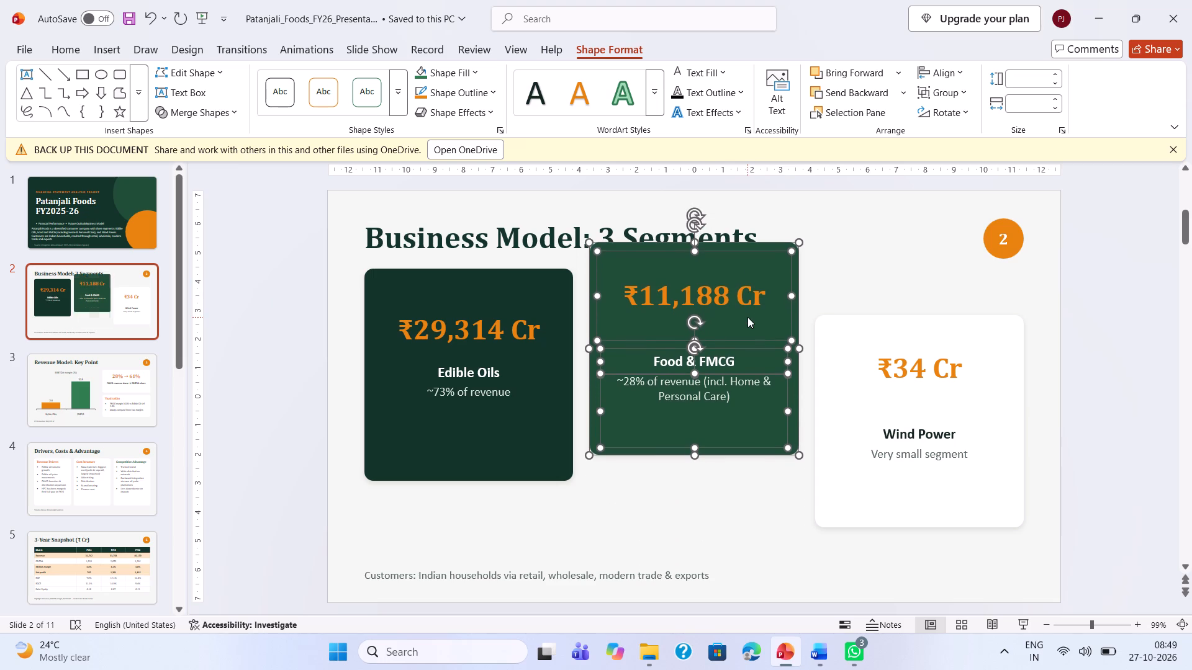
key("Down")
key("Down")
key("Down")
key("Down")
key("Down")
key("Down")
key("Down")
key("Down")
key("Down")
key("Down")
key("Down")
key("Down")
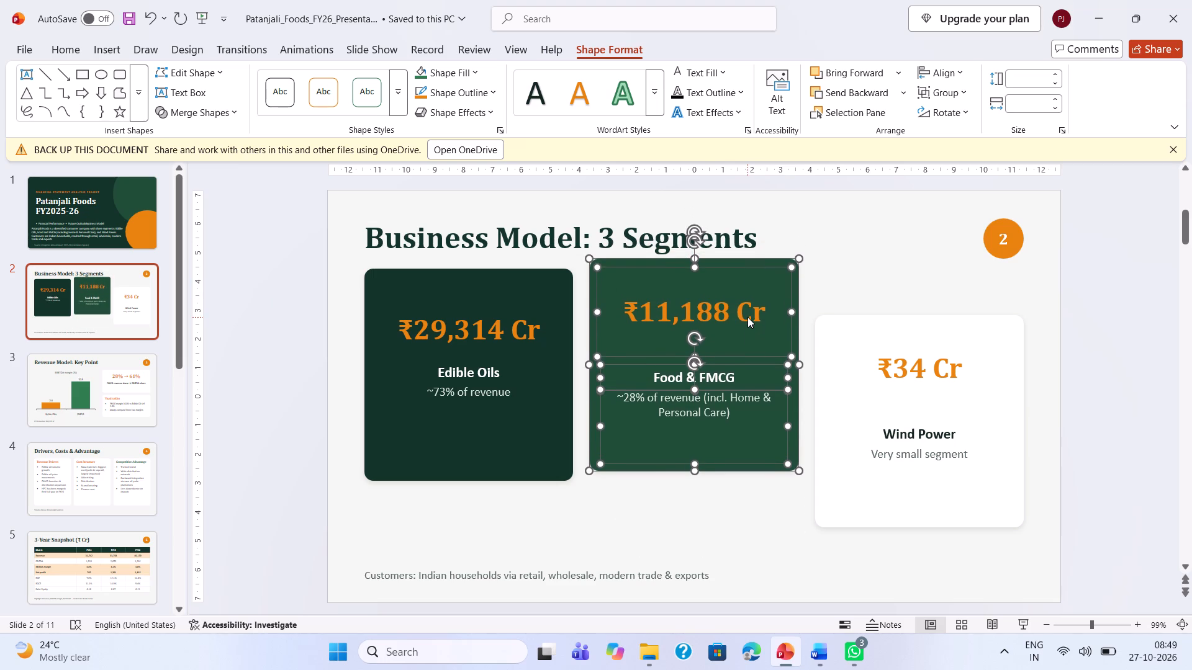
key("Down")
key("Down")
key("Down")
key("Down")
key("Down")
key("Down")
key("Down")
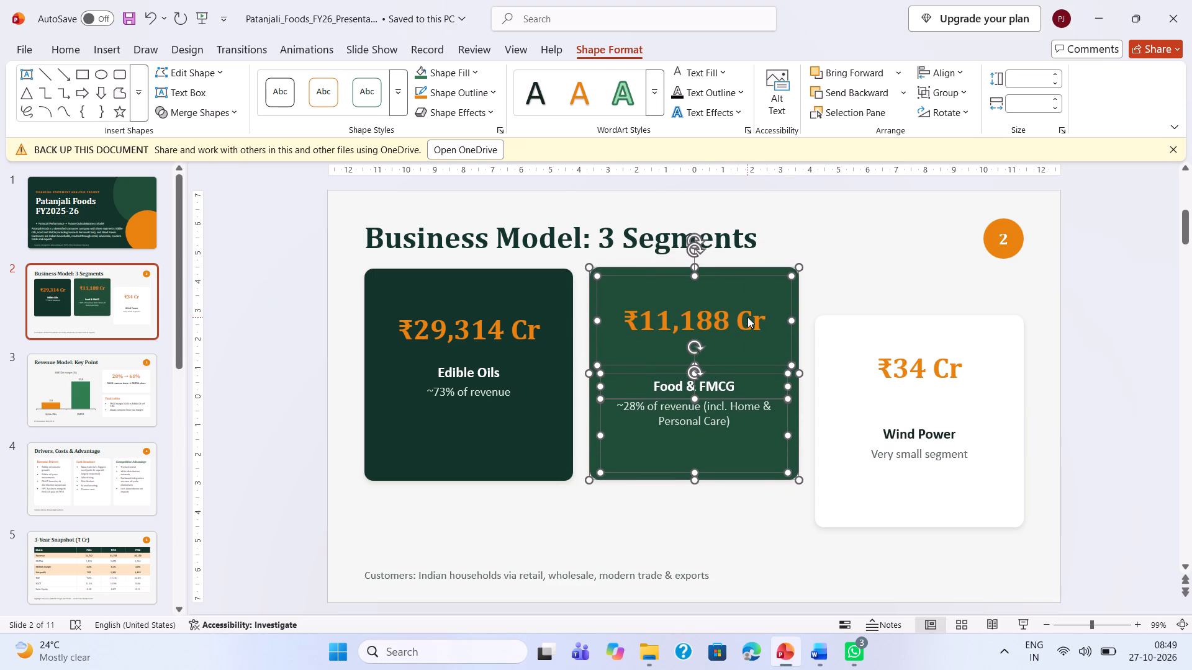
key("Down")
key("Down")
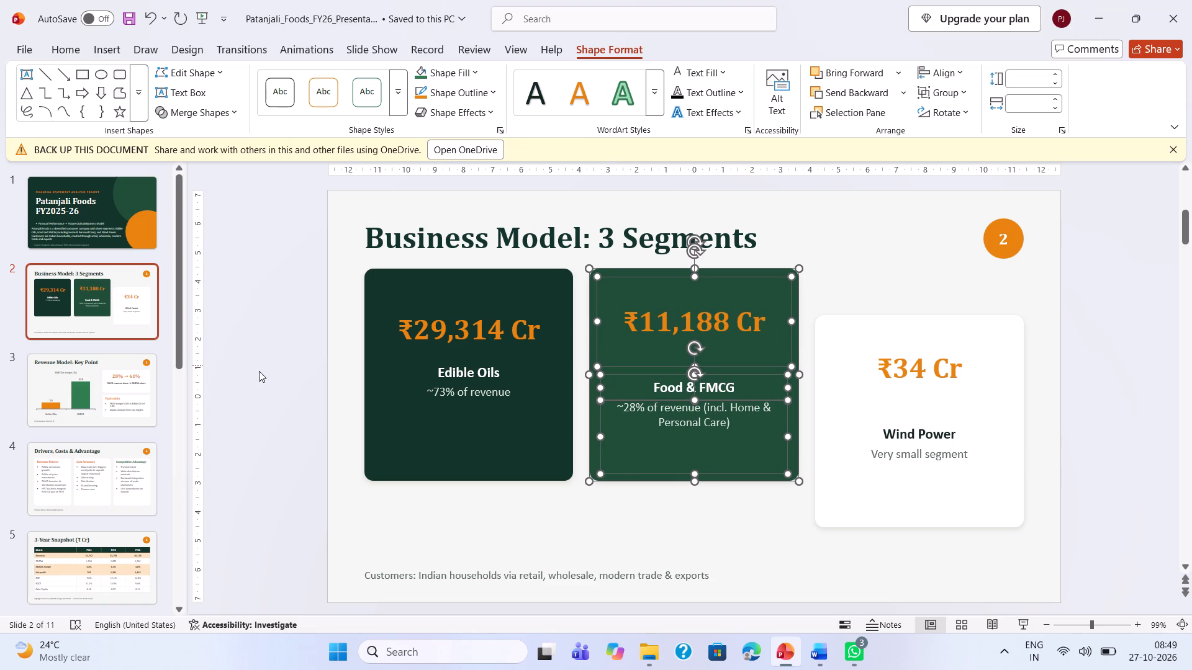
left_click(259, 371)
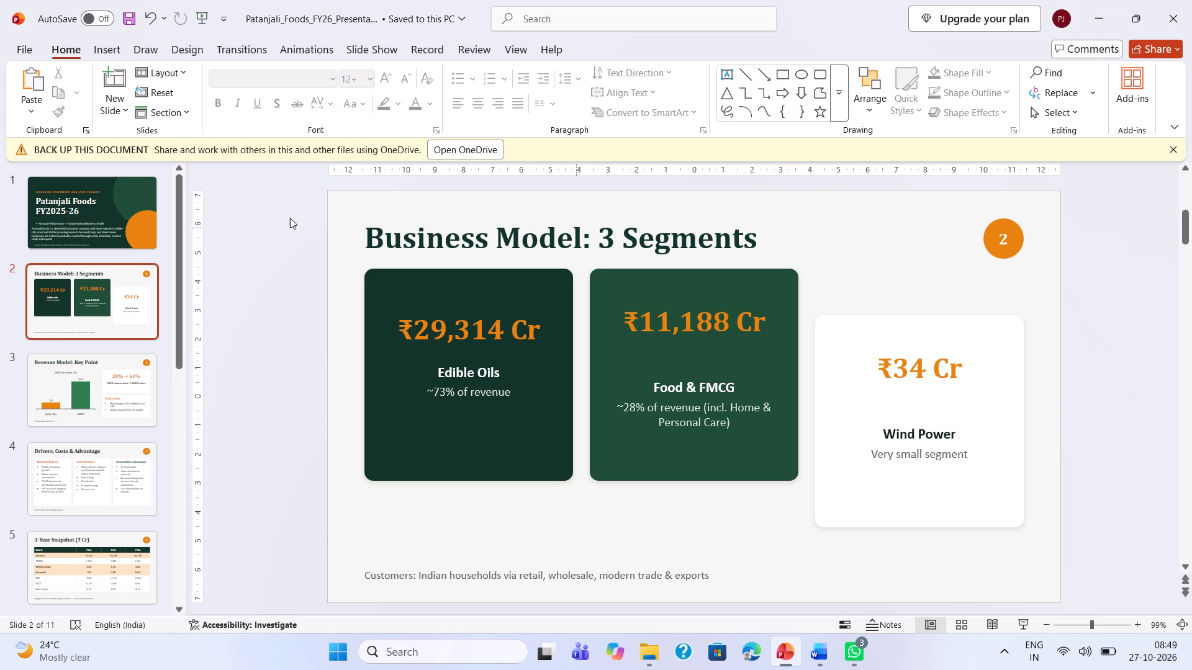
Delete the slide number 2 and its orange circle badge from the Business Model slide.
left_click(1017, 233)
key("Delete")
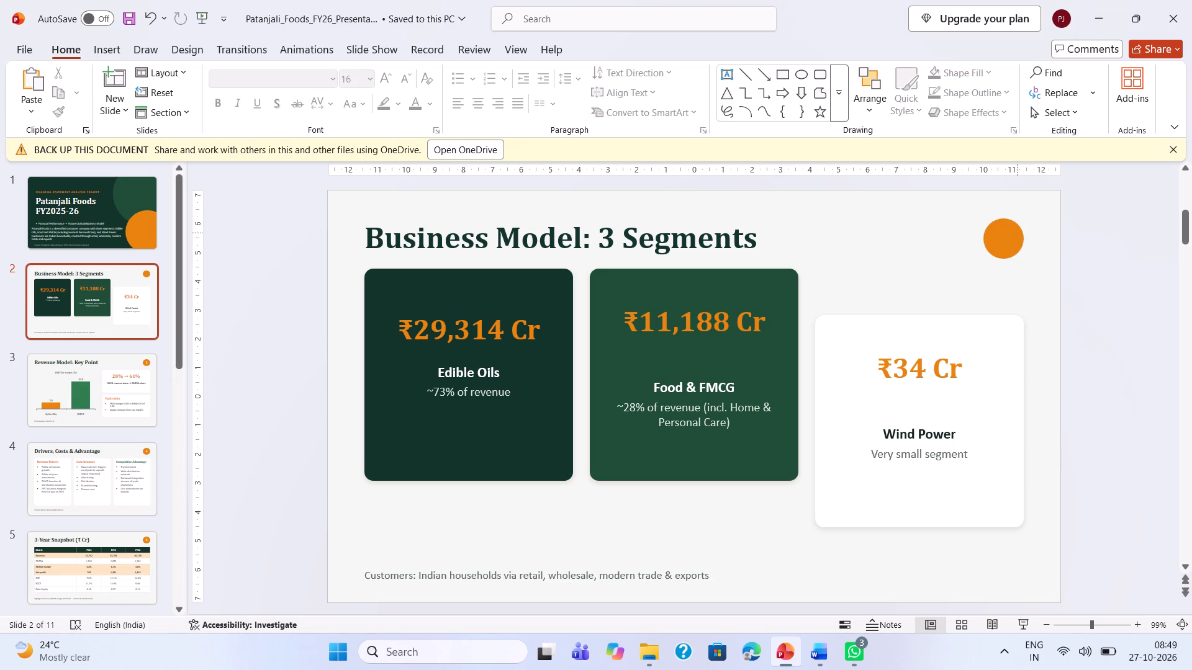
left_click(1017, 233)
key("Delete")
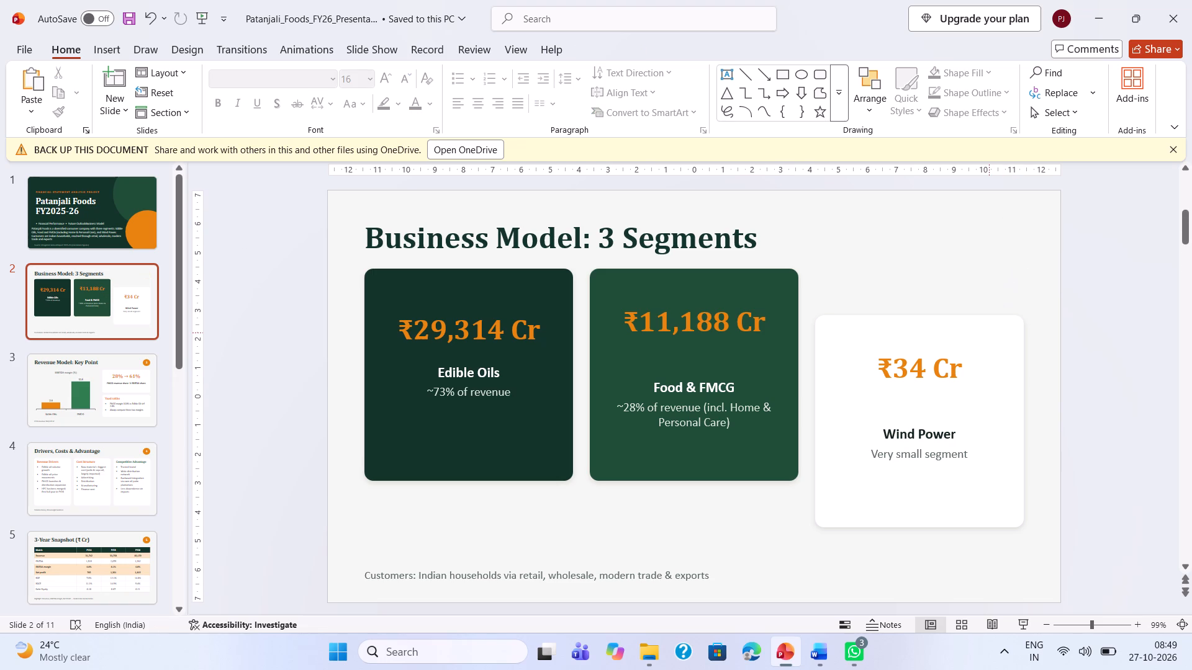
Raise the Wind Power card together with its ₹34 Cr figure, label and Very small segment text, level with the other two cards.
left_click(971, 346, "ctrl")
left_click(944, 366, "ctrl")
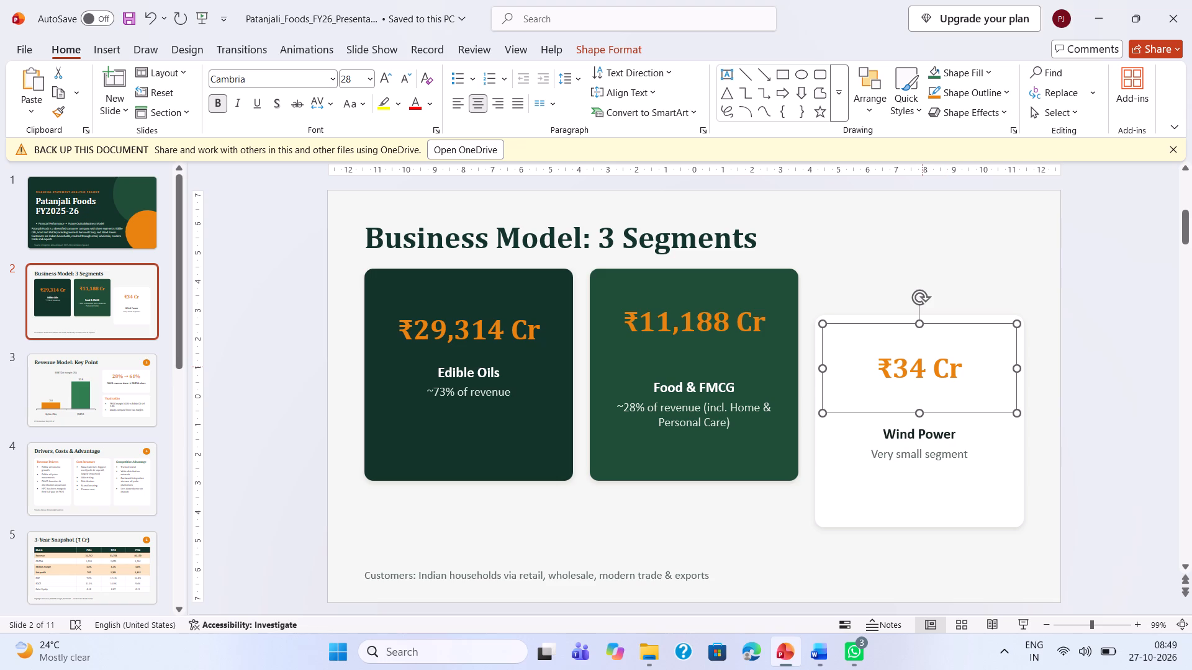
left_click(918, 367, "ctrl")
left_click(901, 371, "ctrl")
double_click(901, 371, "ctrl")
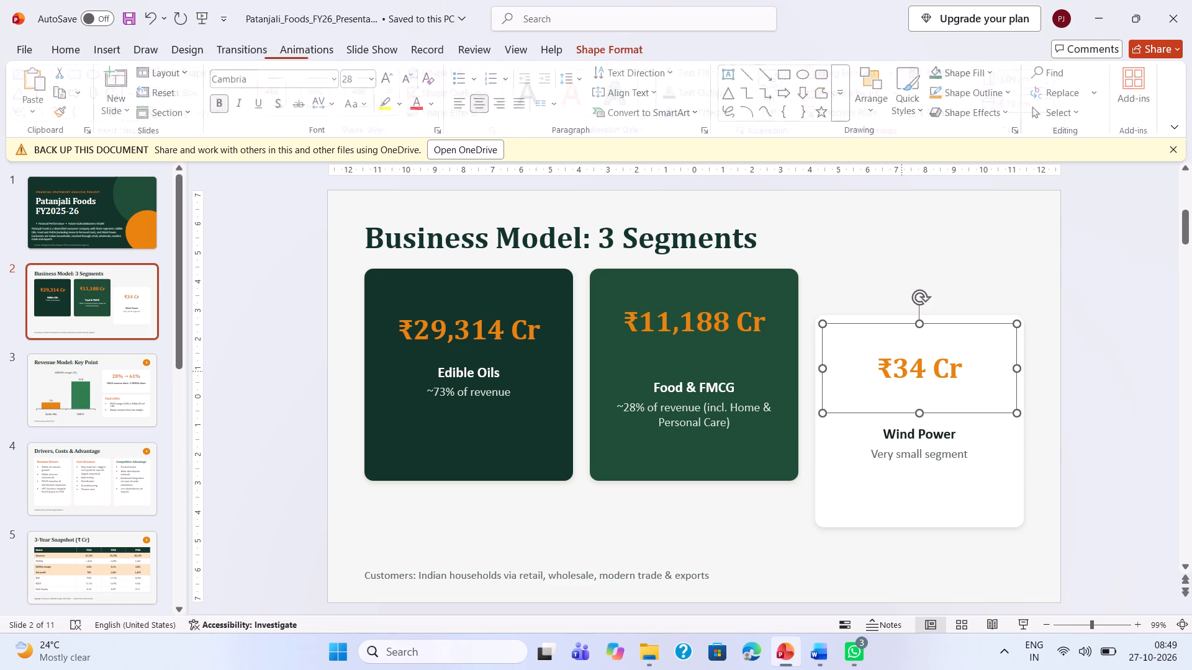
left_click_drag(901, 371, 900, 390, "ctrl")
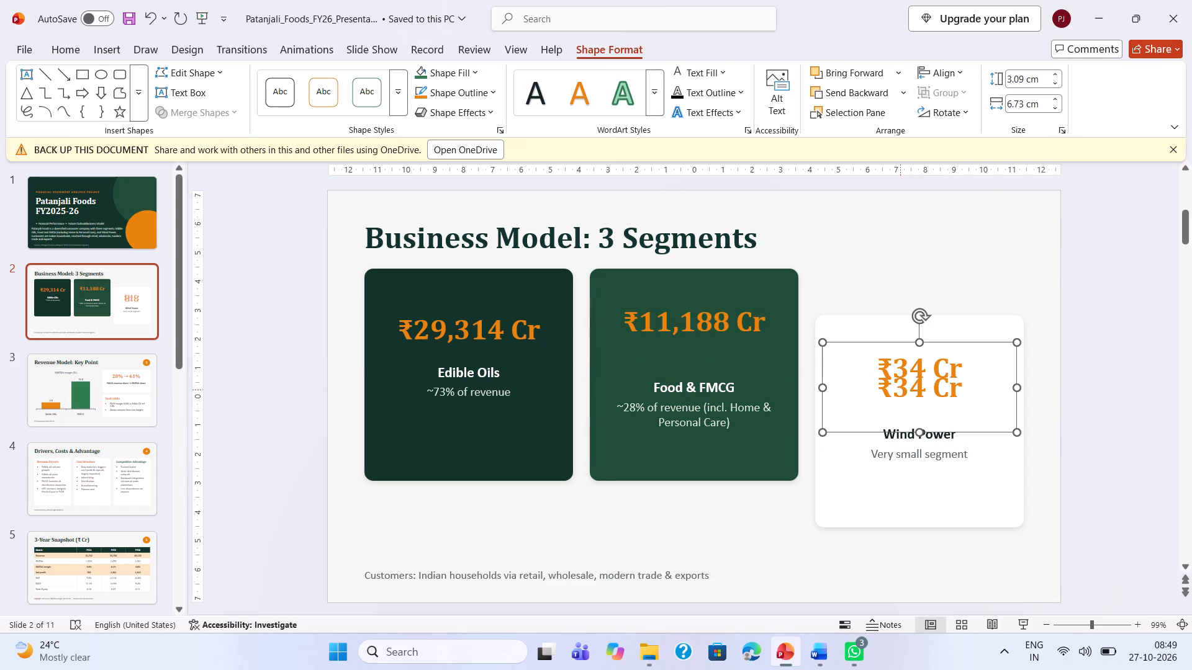
key("ctrl+z")
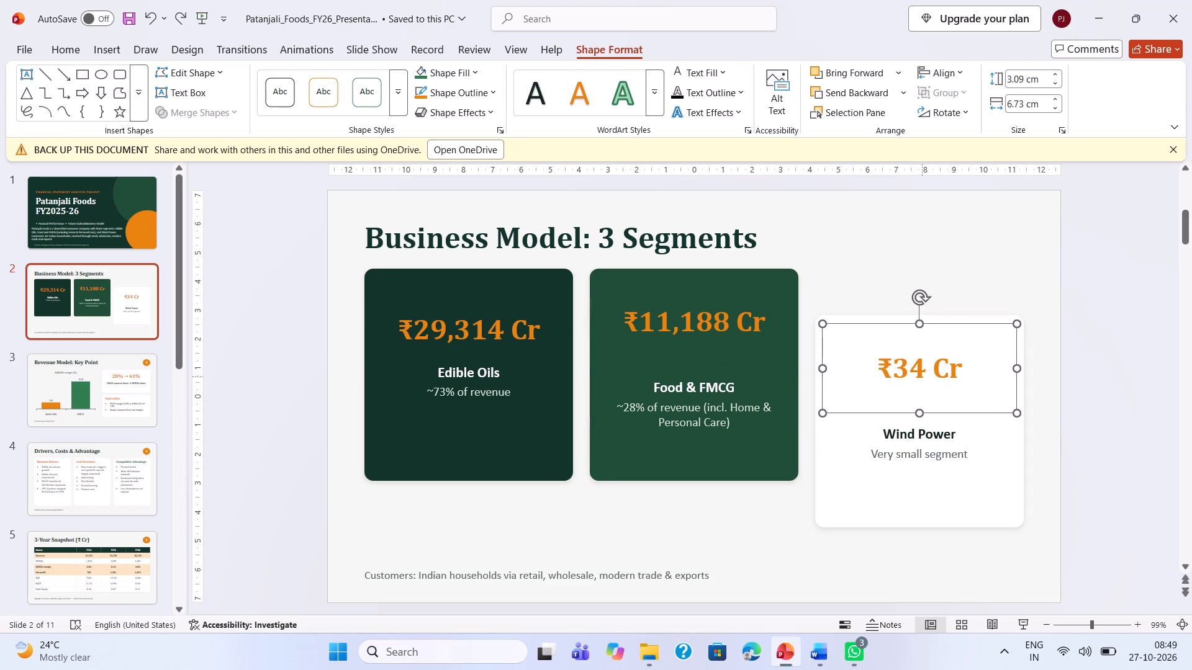
left_click(965, 450, "ctrl")
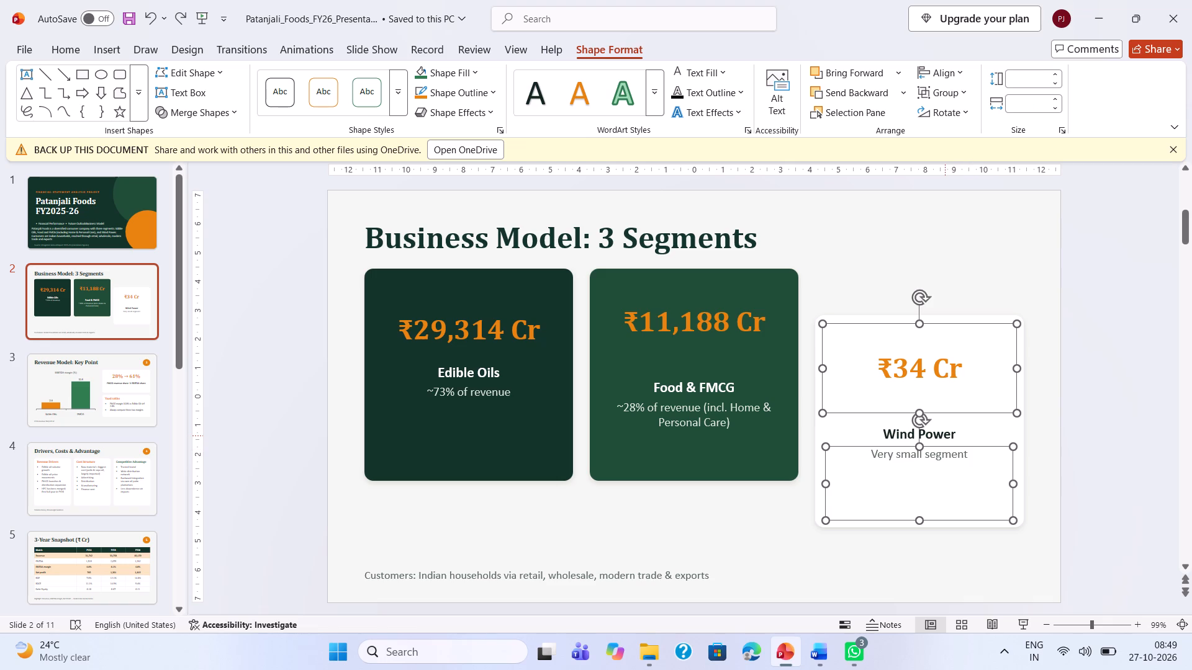
left_click(945, 435, "ctrl")
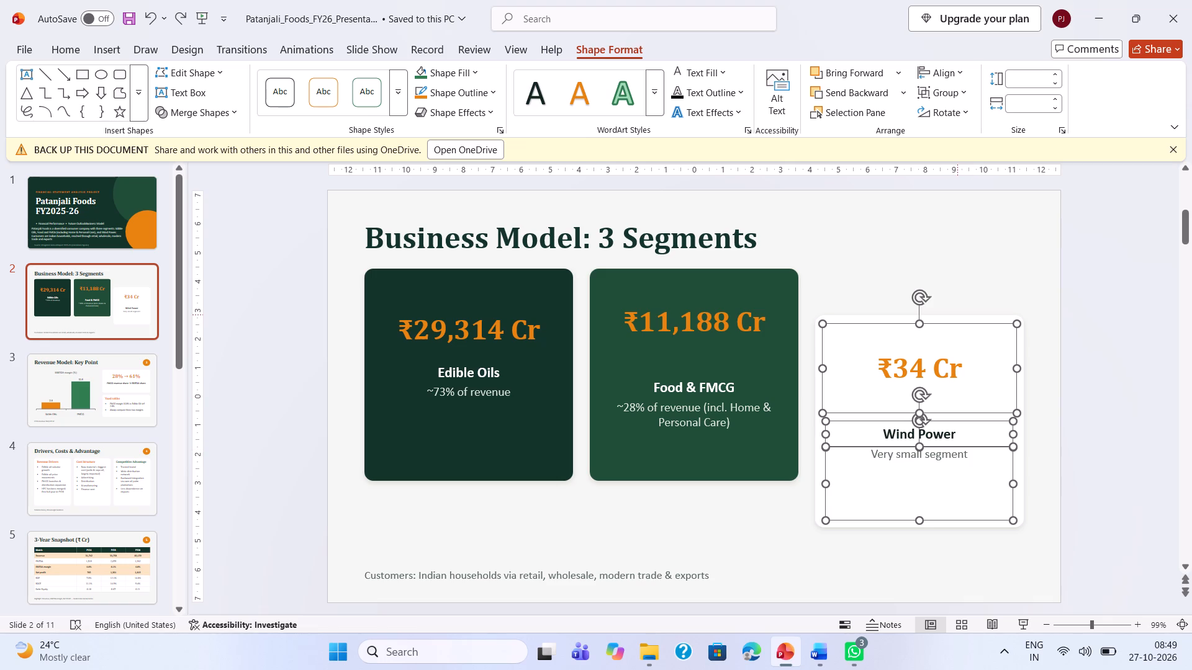
left_click(955, 317, "ctrl")
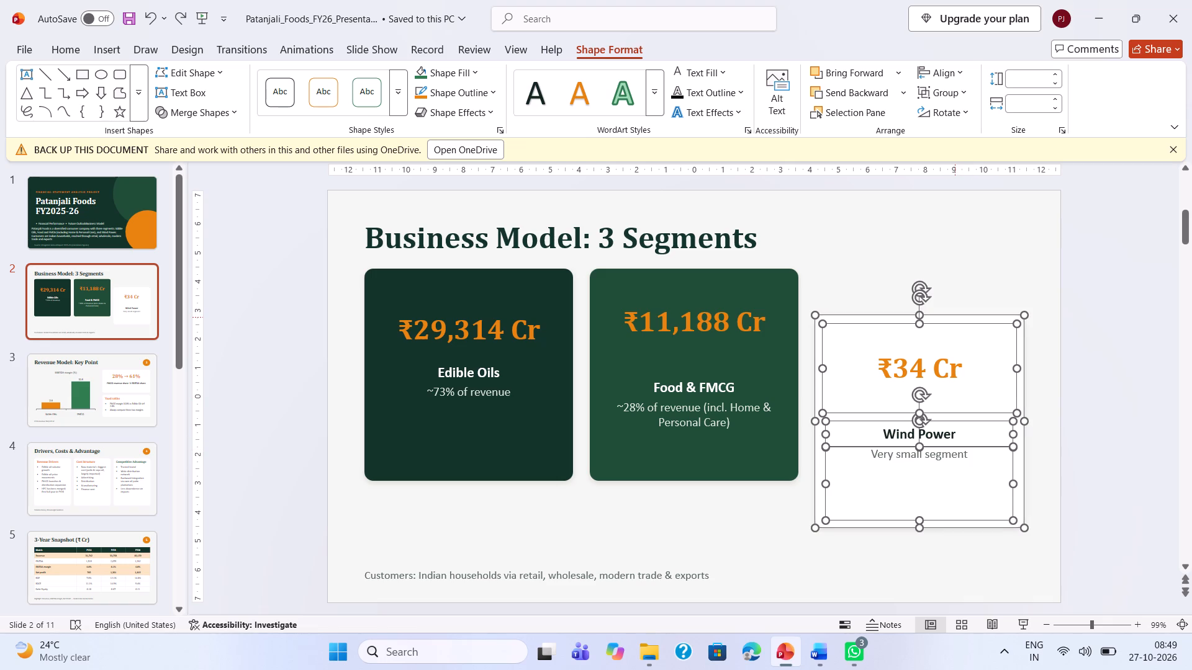
key("Up")
key("Up")
key("Up")
key("Up")
key("Up")
key("Up")
key("Up")
key("Up")
key("Up")
key("Up")
key("Up")
key("Up")
key("Up")
key("Up")
key("Up")
key("Up")
key("Up")
key("Up")
key("Up")
key("Up")
key("Up")
key("Down")
key("Down")
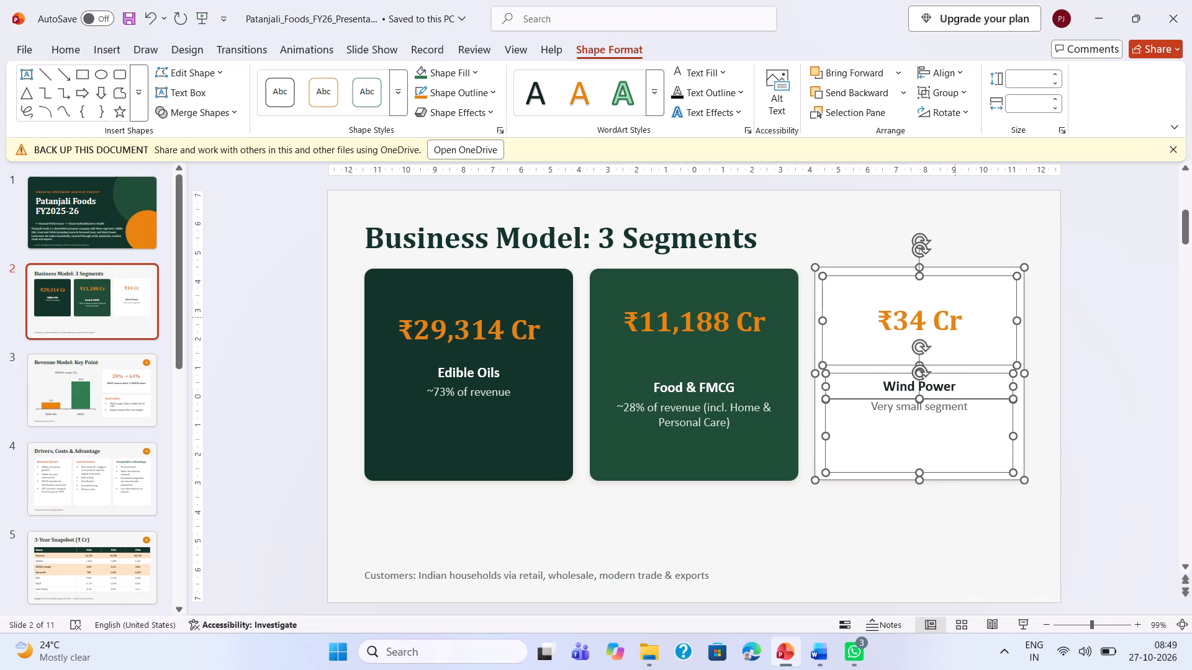
key("Down")
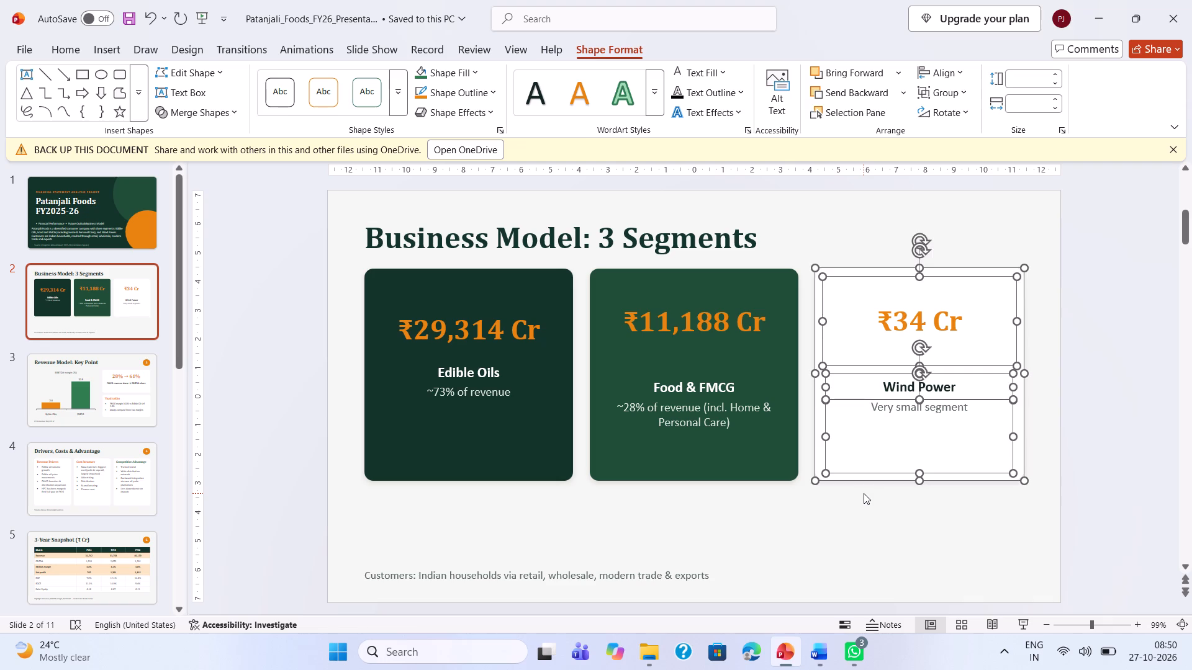
left_click(864, 493)
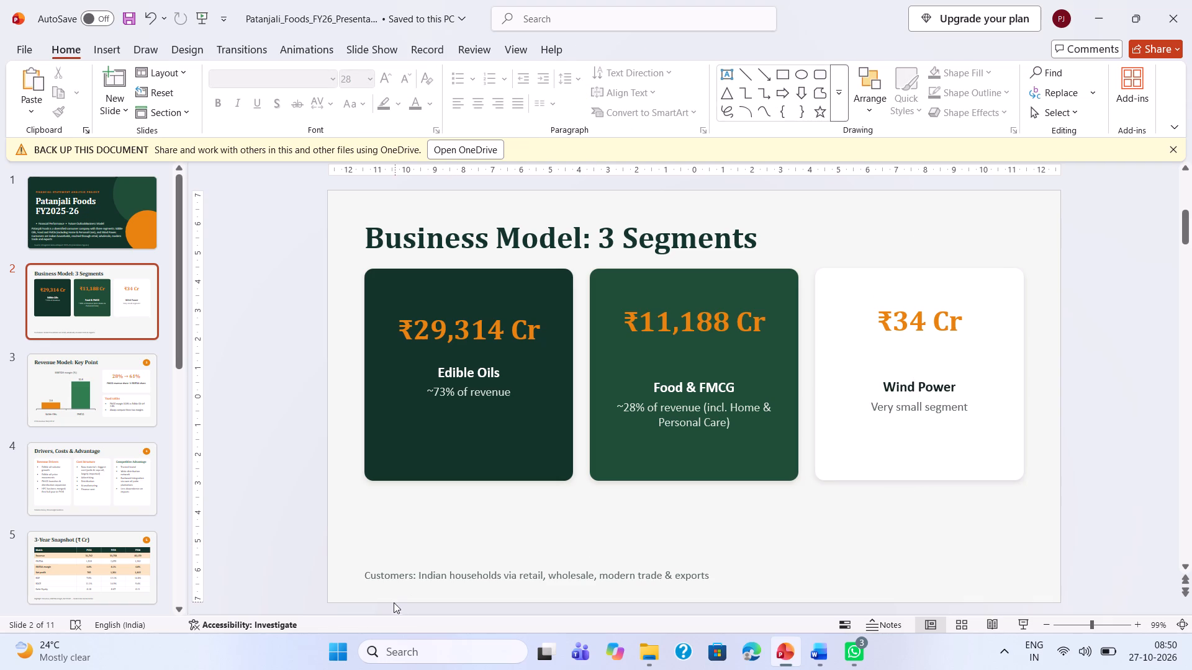
Delete the Customers text line at the bottom of the Business Model slide.
left_click_drag(375, 577, 434, 563)
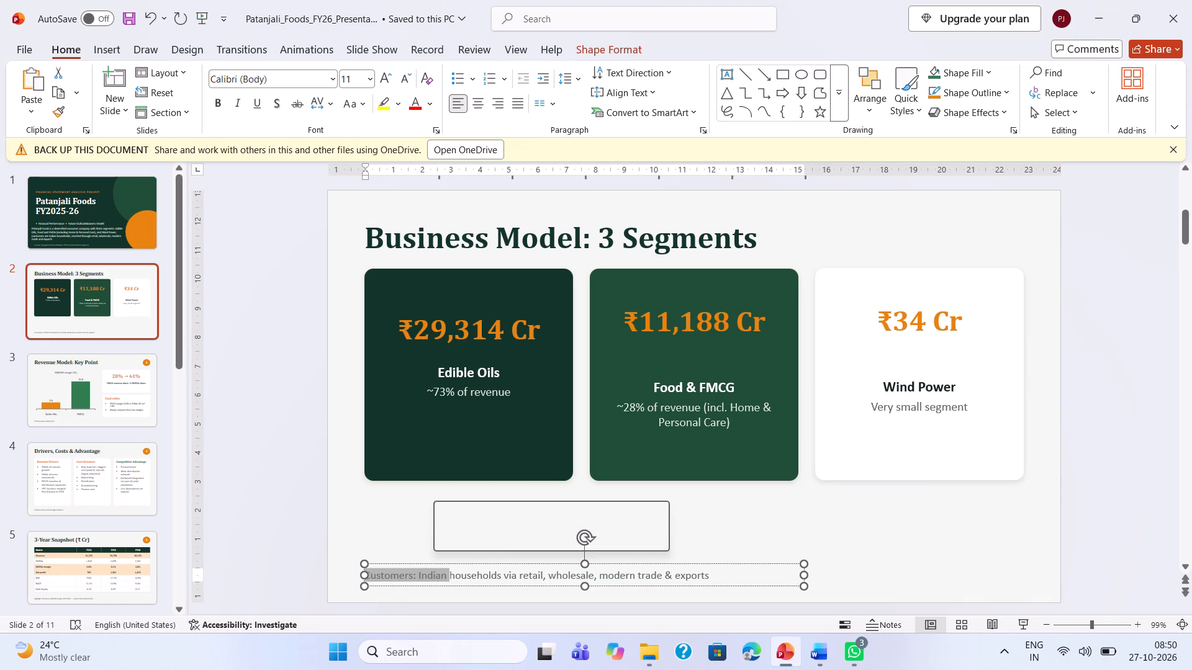
left_click(434, 563)
key("Delete")
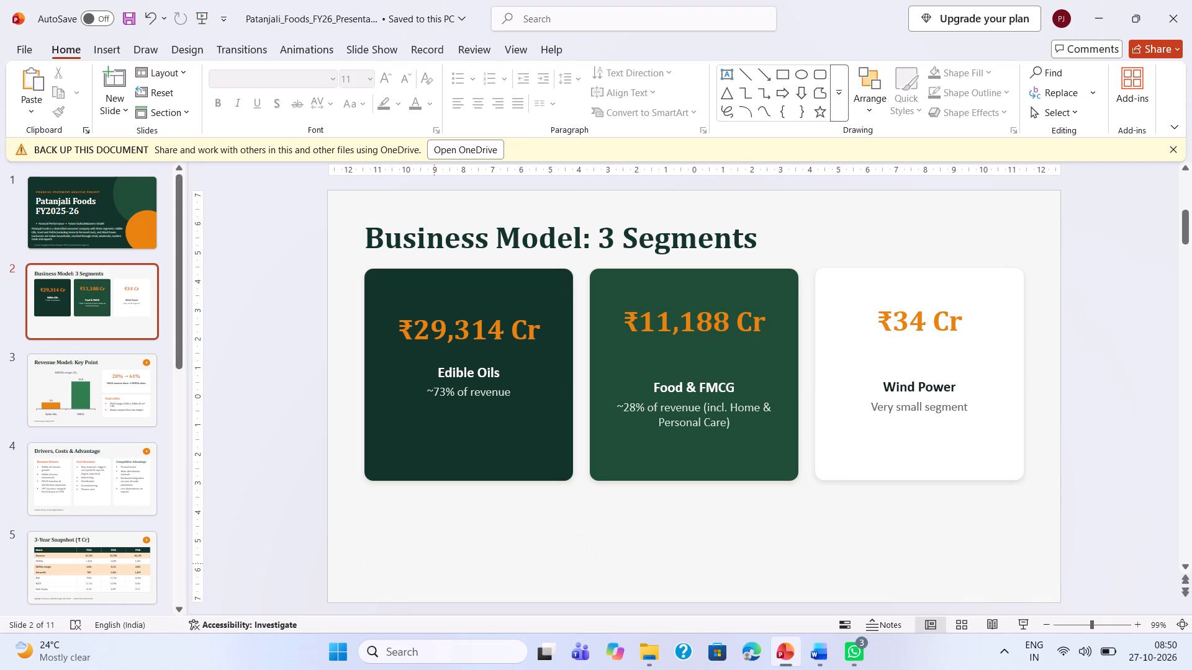
Save the presentation.
key("ctrl+s")
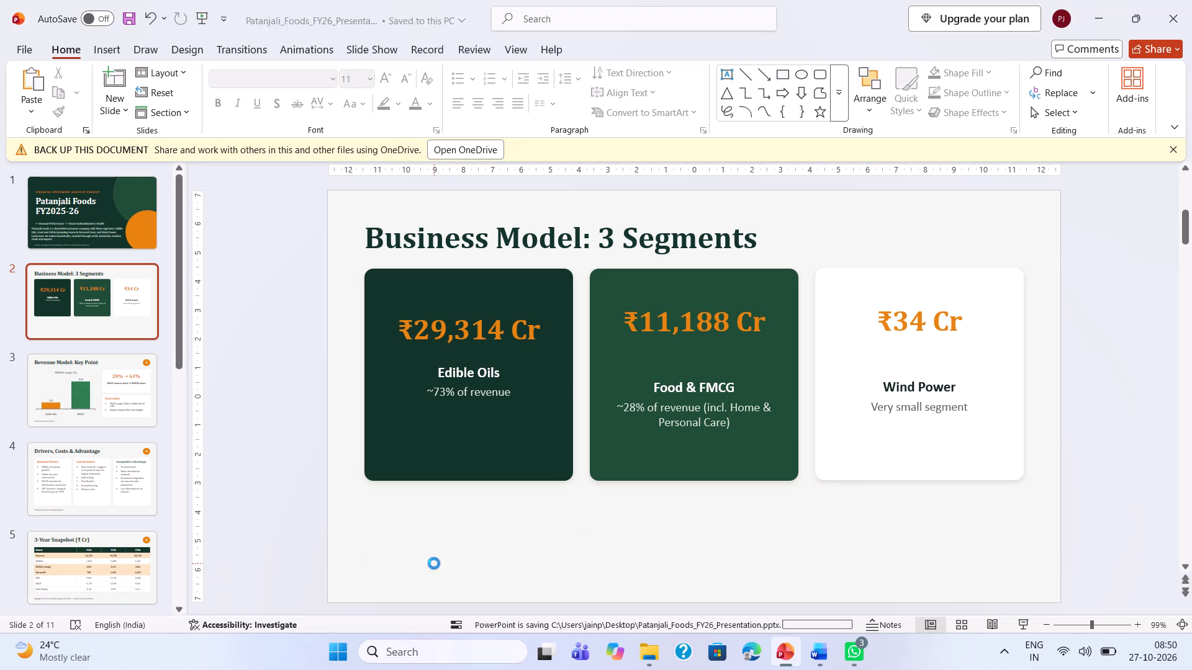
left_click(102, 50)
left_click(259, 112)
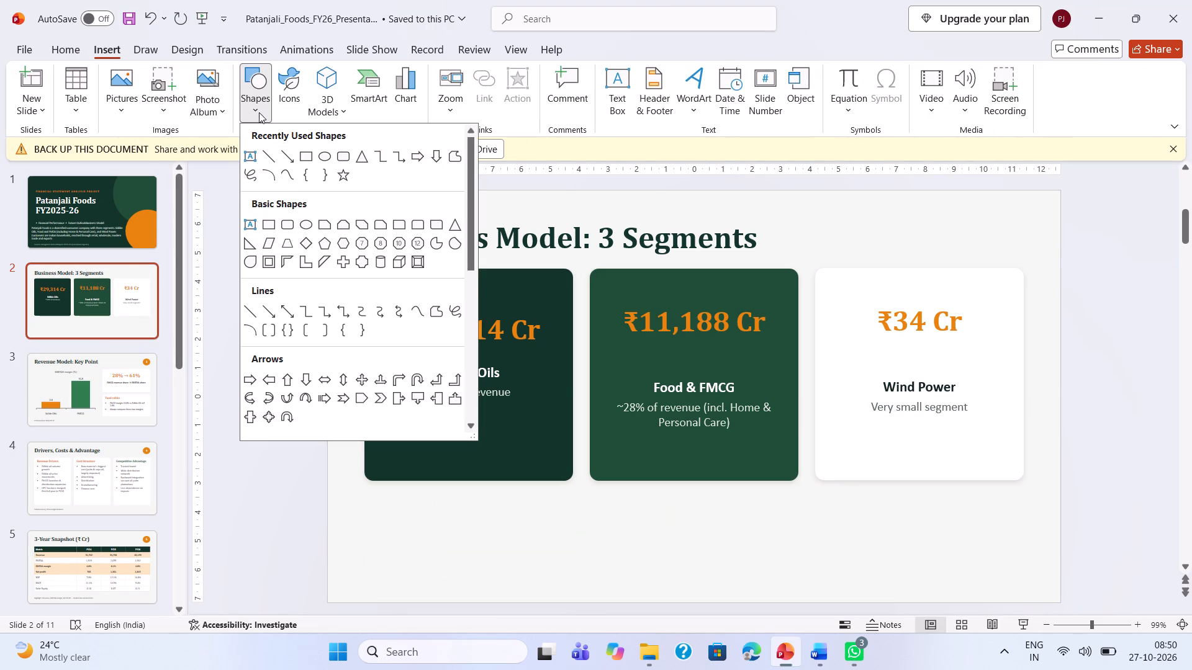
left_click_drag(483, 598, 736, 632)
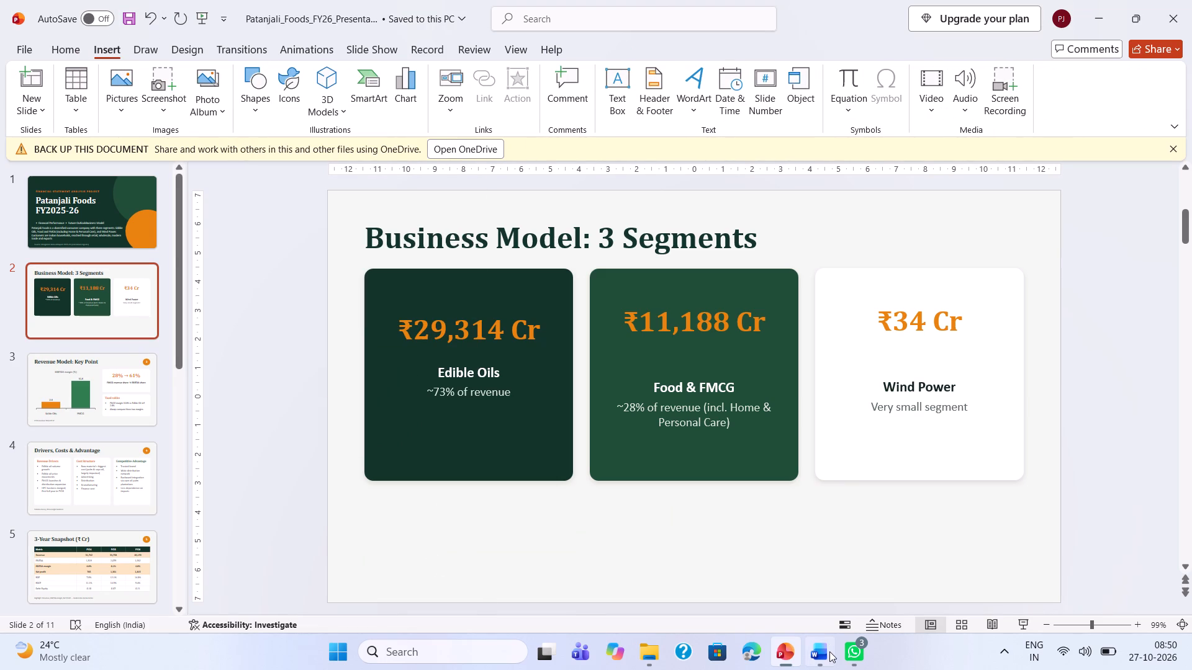
Switch to the presentation script in Word and copy the full Revenue model bullet from the Business Model section.
left_click(831, 534)
left_click(580, 416)
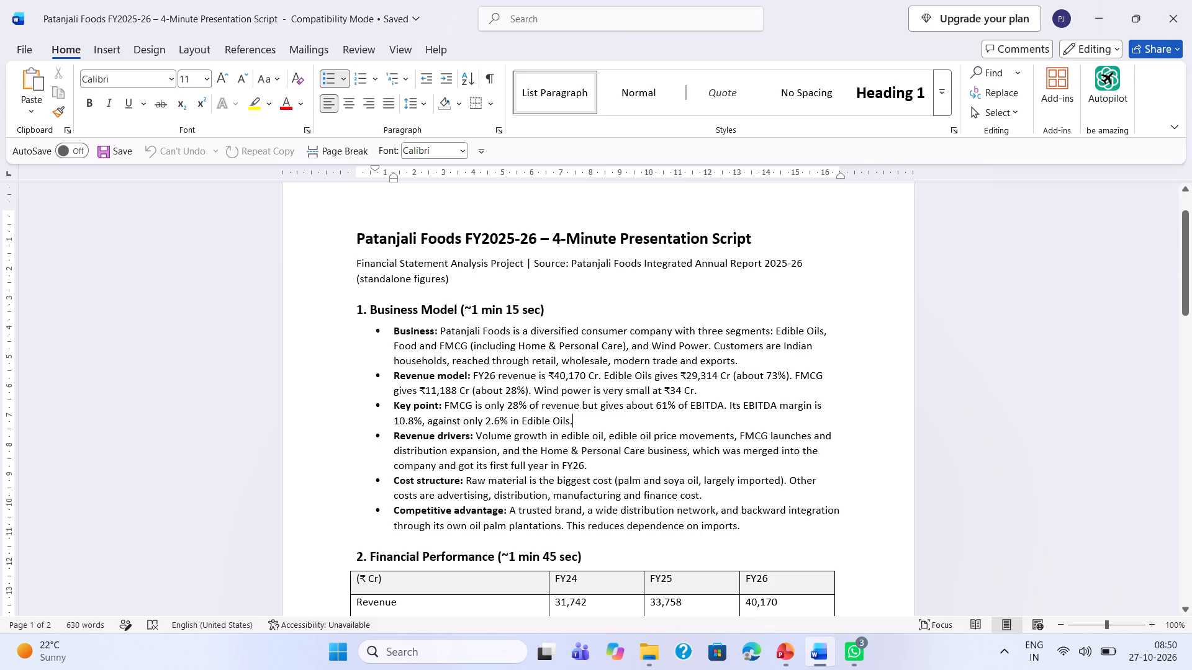
left_click_drag(394, 375, 441, 388)
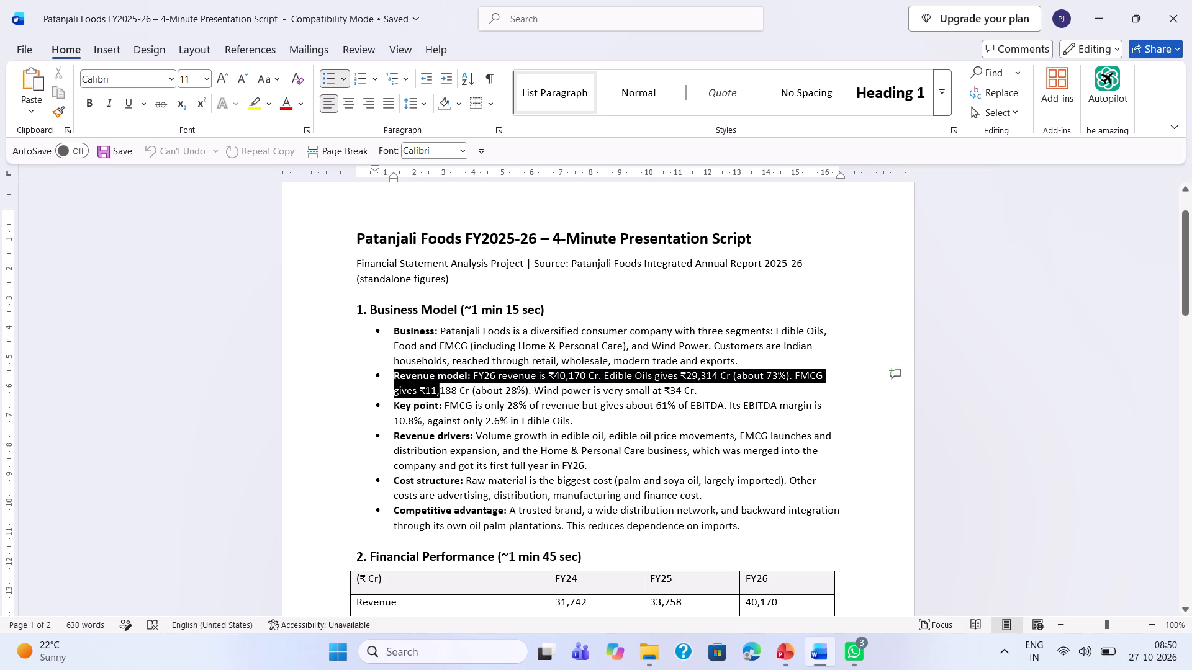
left_click_drag(441, 388, 679, 391)
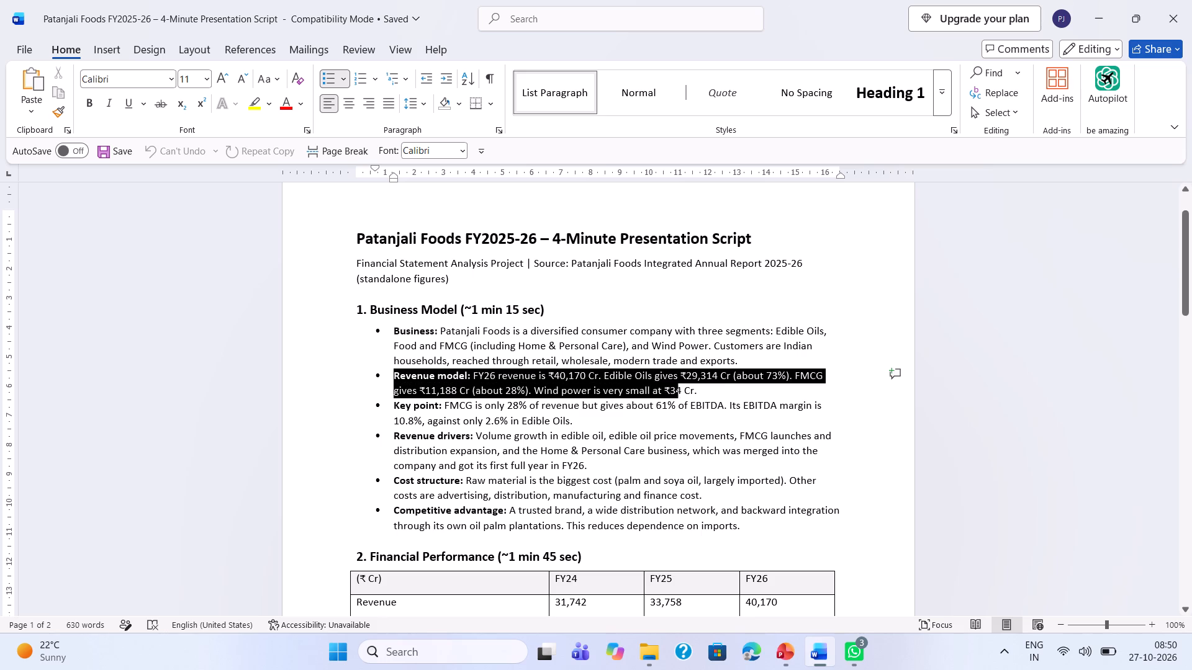
left_click_drag(679, 391, 699, 395)
key("ctrl+c")
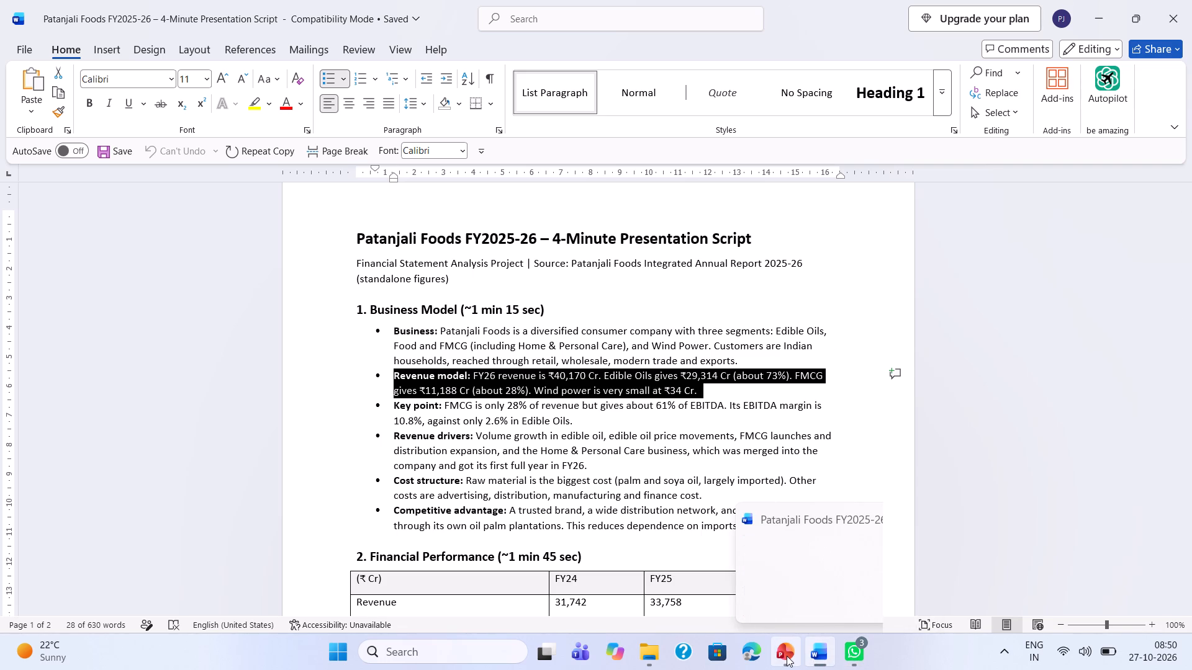
Back in PowerPoint, add a wide text box below the cards on the Business Model slide and paste the Revenue model text into it.
left_click(782, 617)
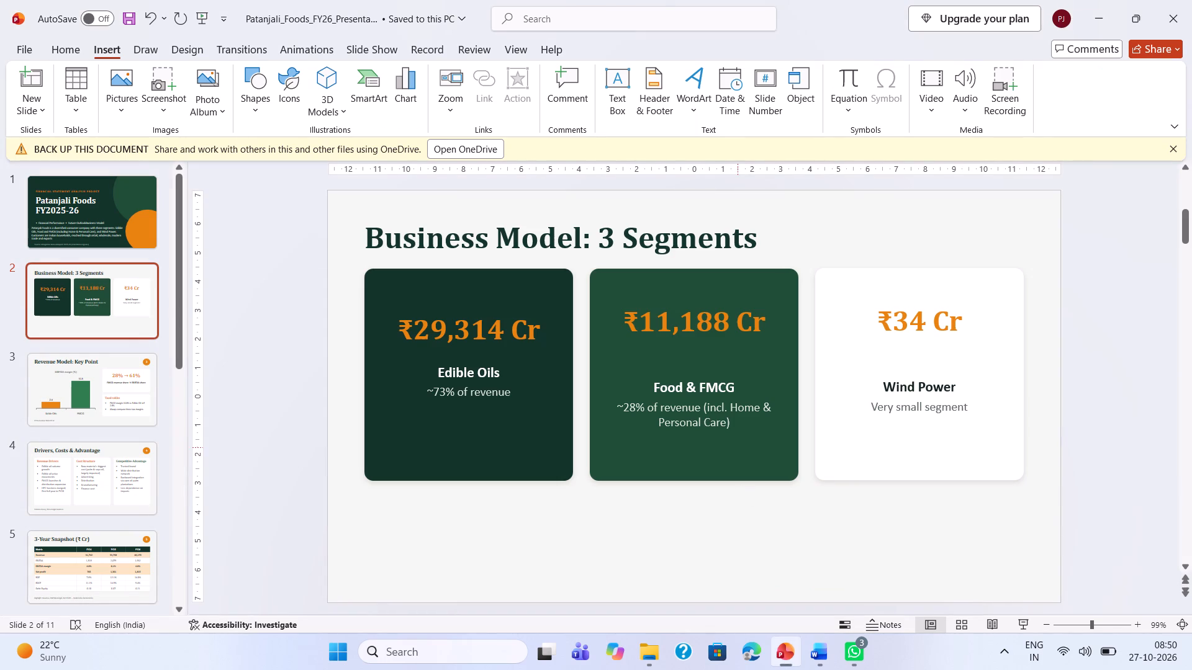
scroll(675, 432, "down", 1)
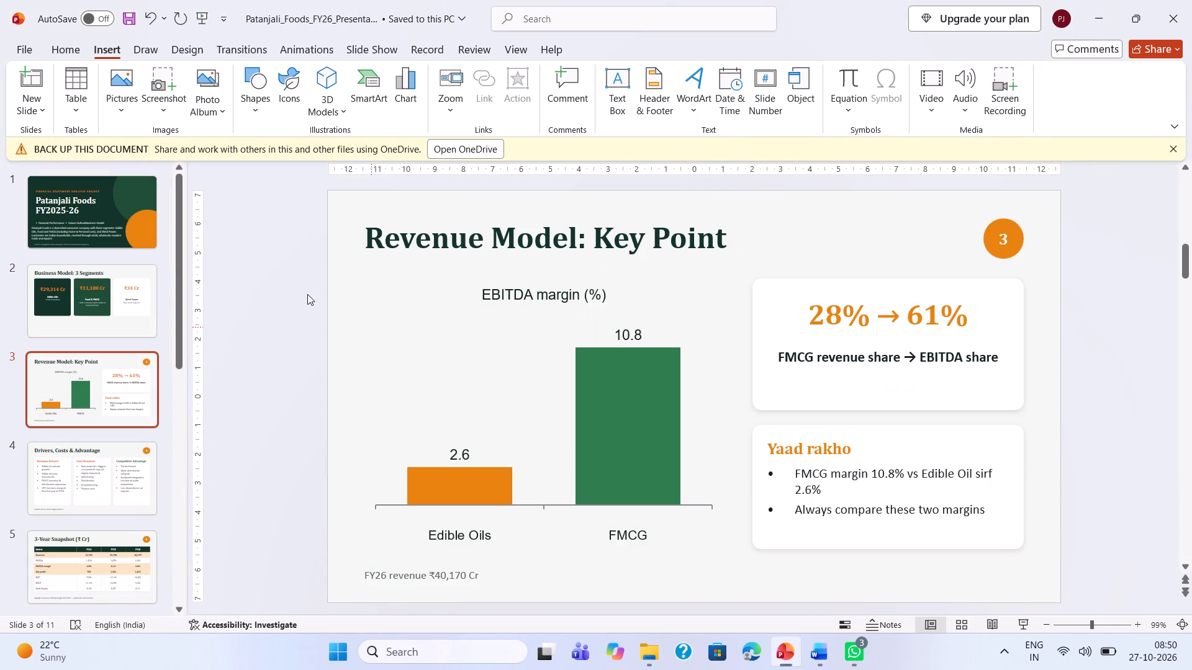
left_click(109, 299)
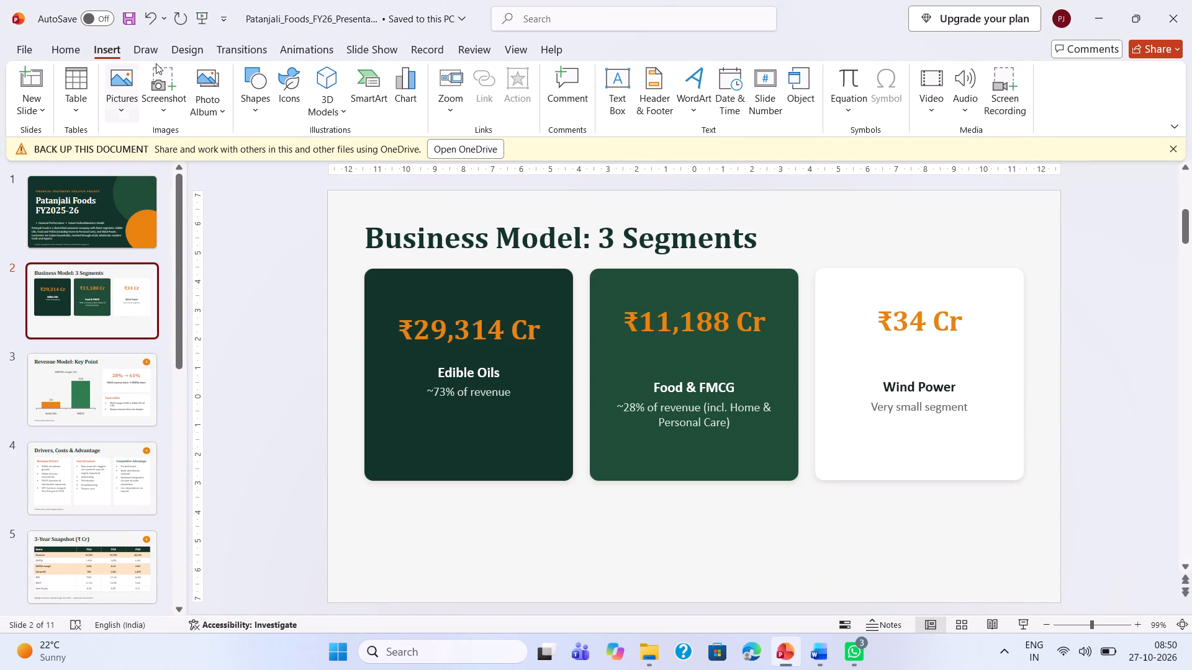
left_click(255, 107)
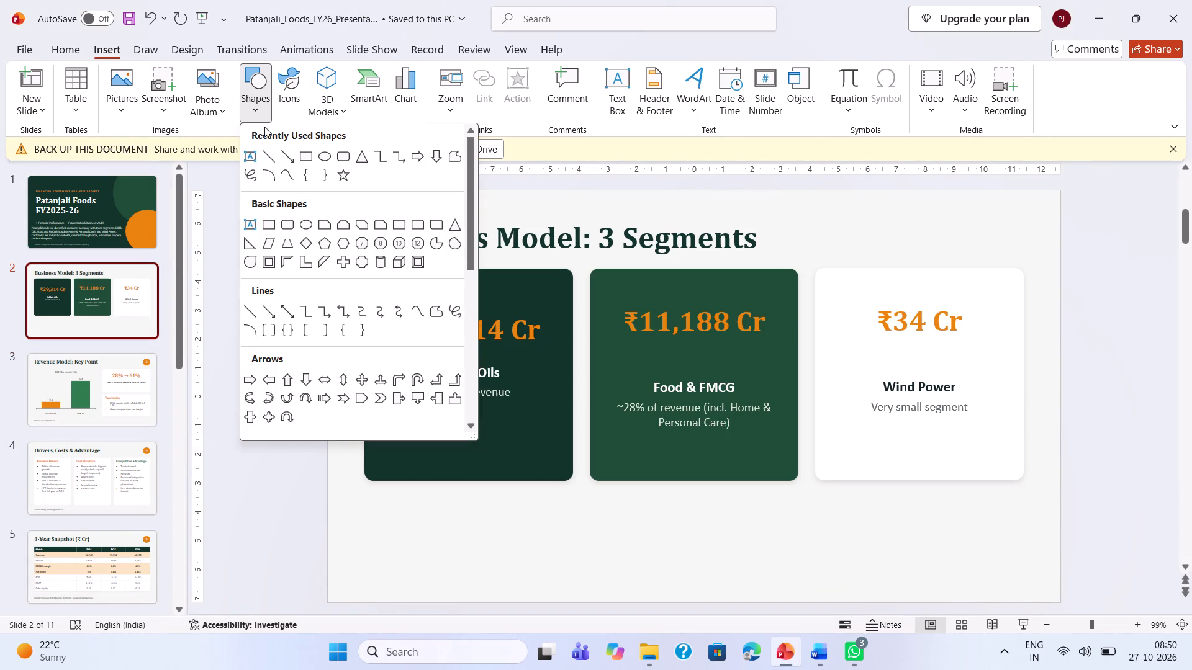
left_click(248, 156)
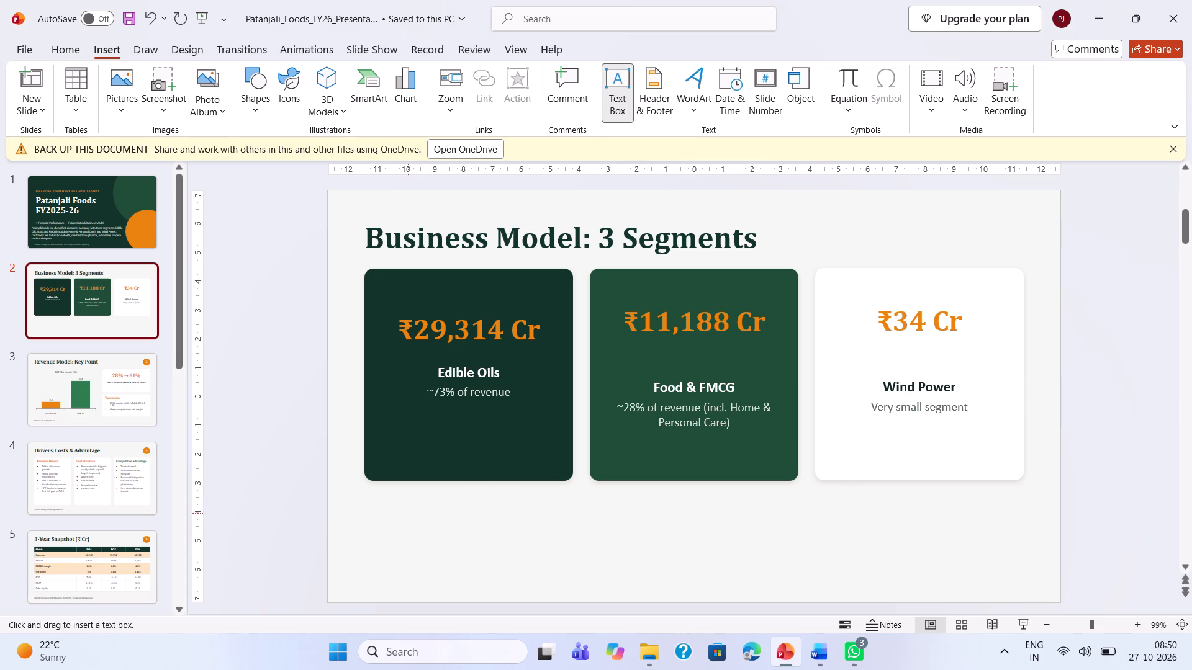
left_click_drag(403, 513, 826, 581)
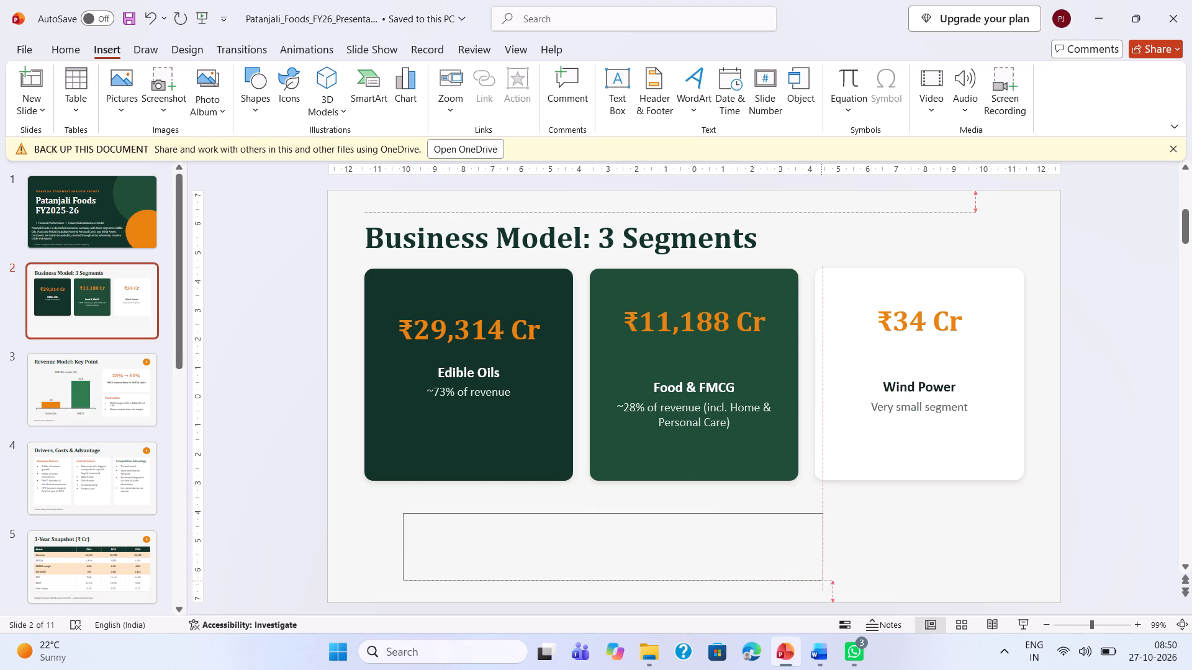
left_click_drag(826, 581, 845, 581)
key("ctrl+v")
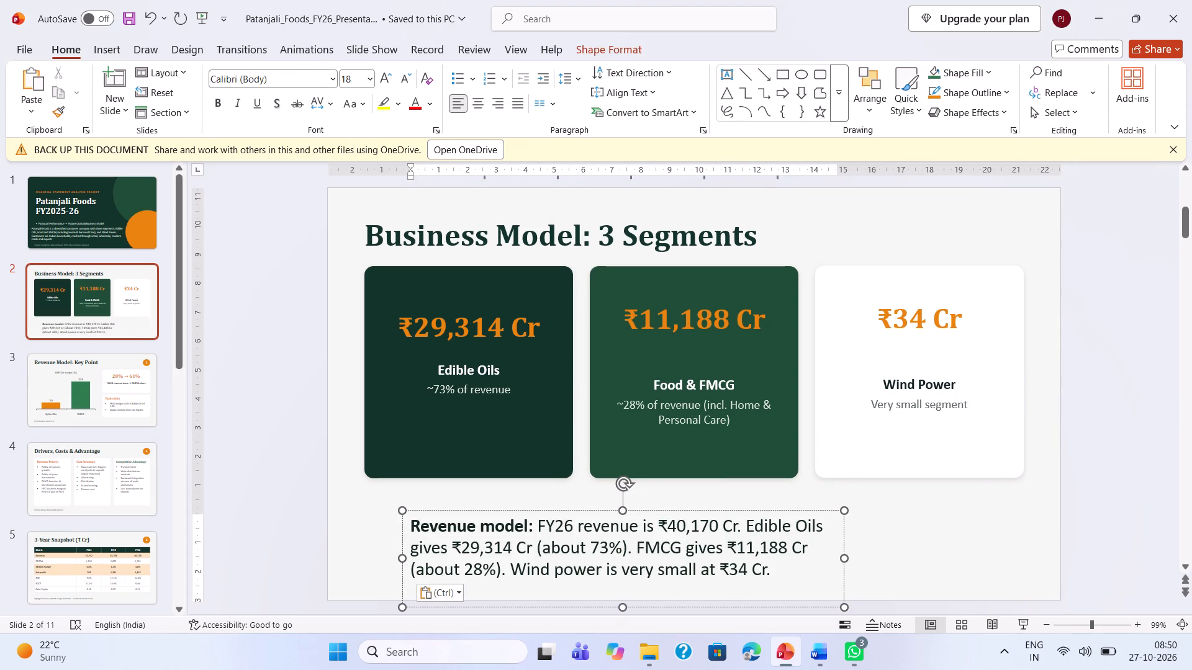
Widen the Revenue model text box on both sides so it spans nearly the full slide width below the cards.
left_click_drag(846, 560, 893, 554)
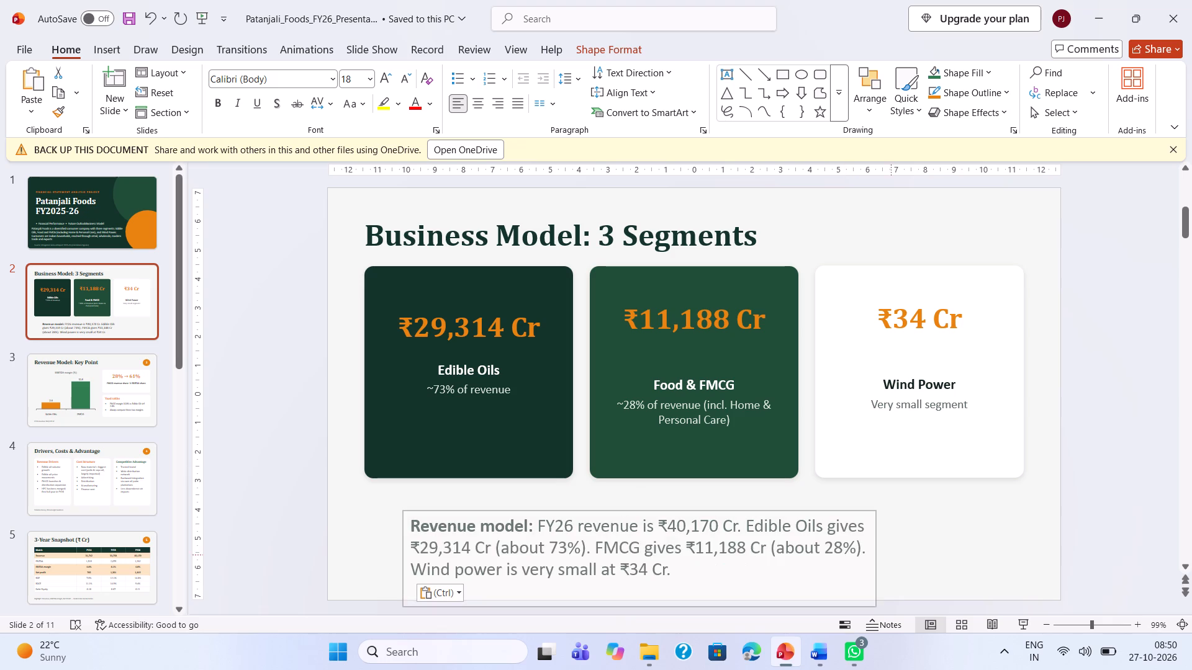
left_click_drag(893, 554, 1078, 545)
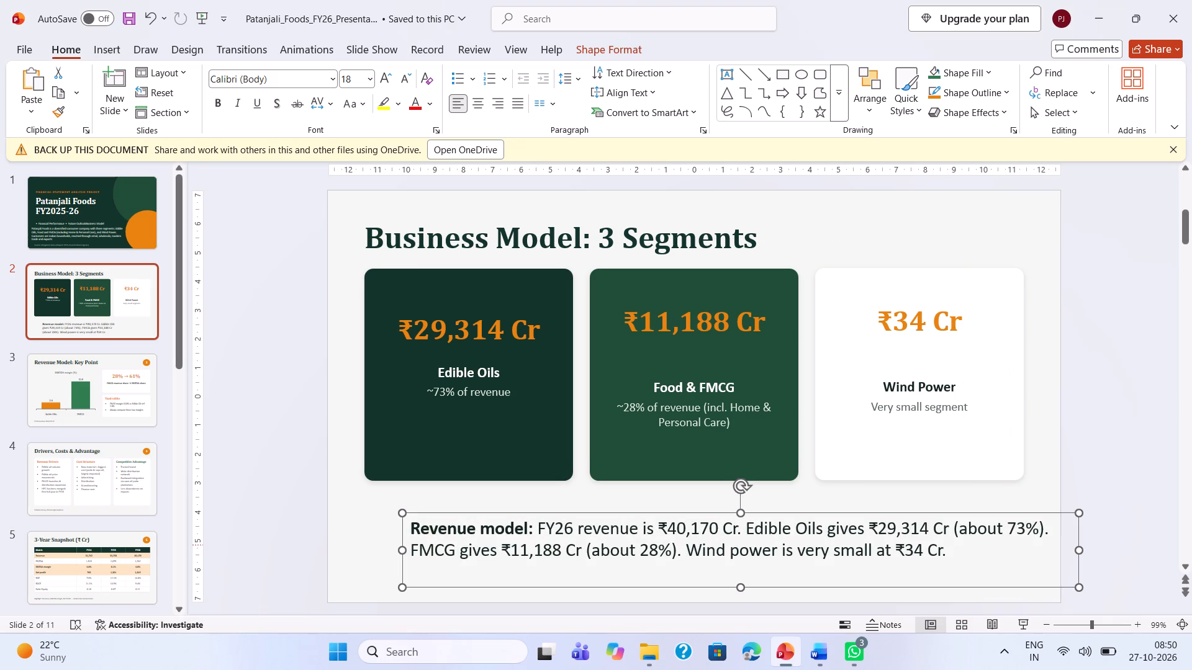
left_click_drag(403, 551, 341, 549)
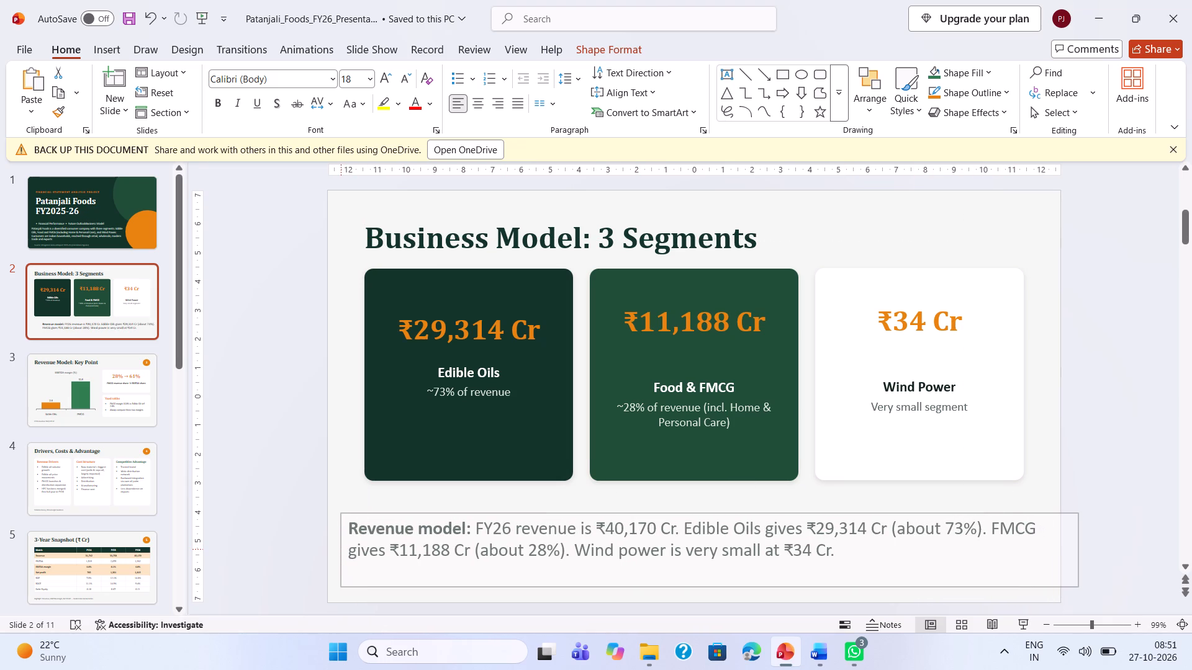
left_click_drag(341, 549, 336, 547)
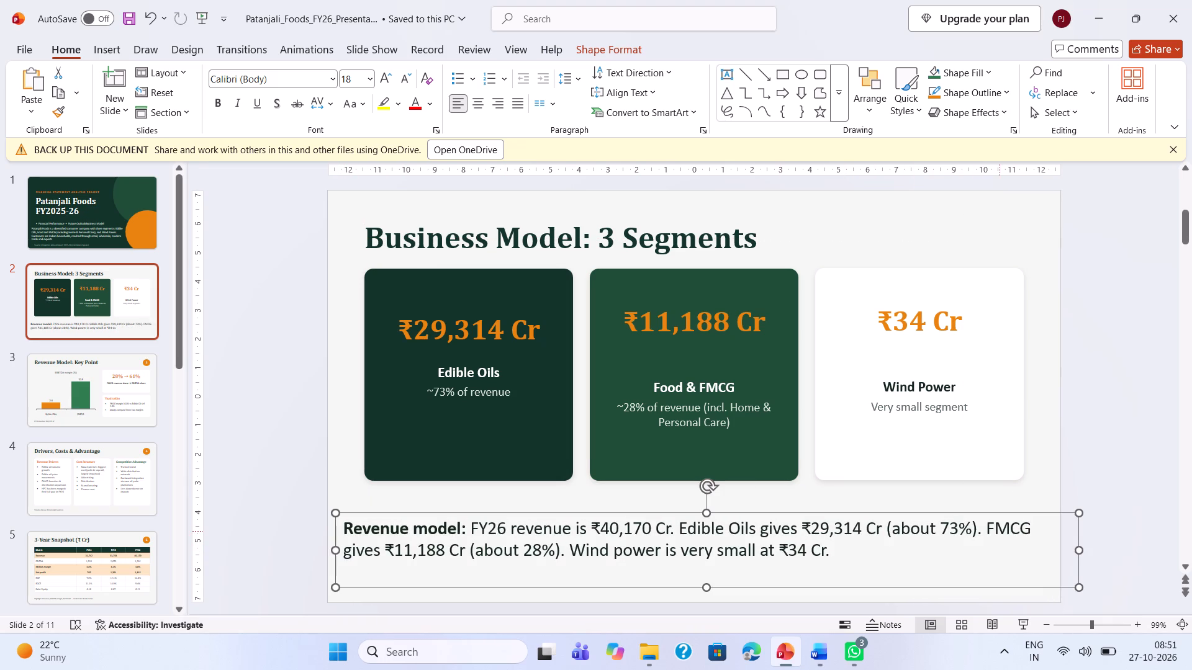
left_click_drag(1079, 550, 1059, 550)
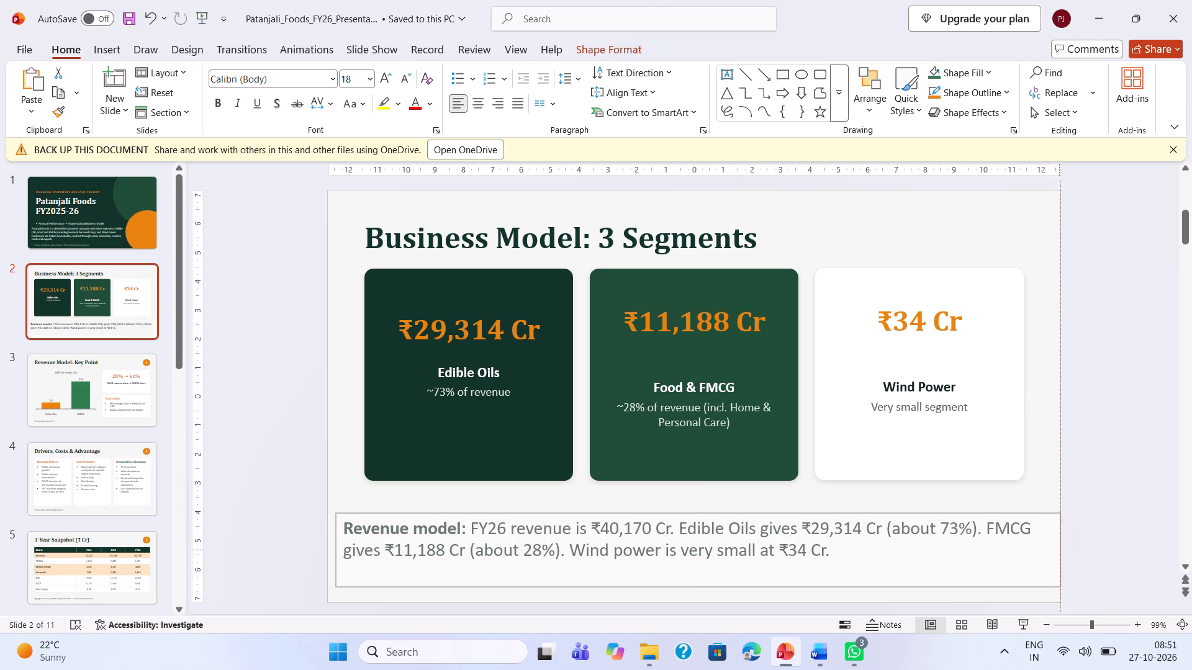
left_click_drag(1059, 550, 1059, 550)
Reduce all the Revenue model text in the box below the cards to font size 14.
key("ctrl+a")
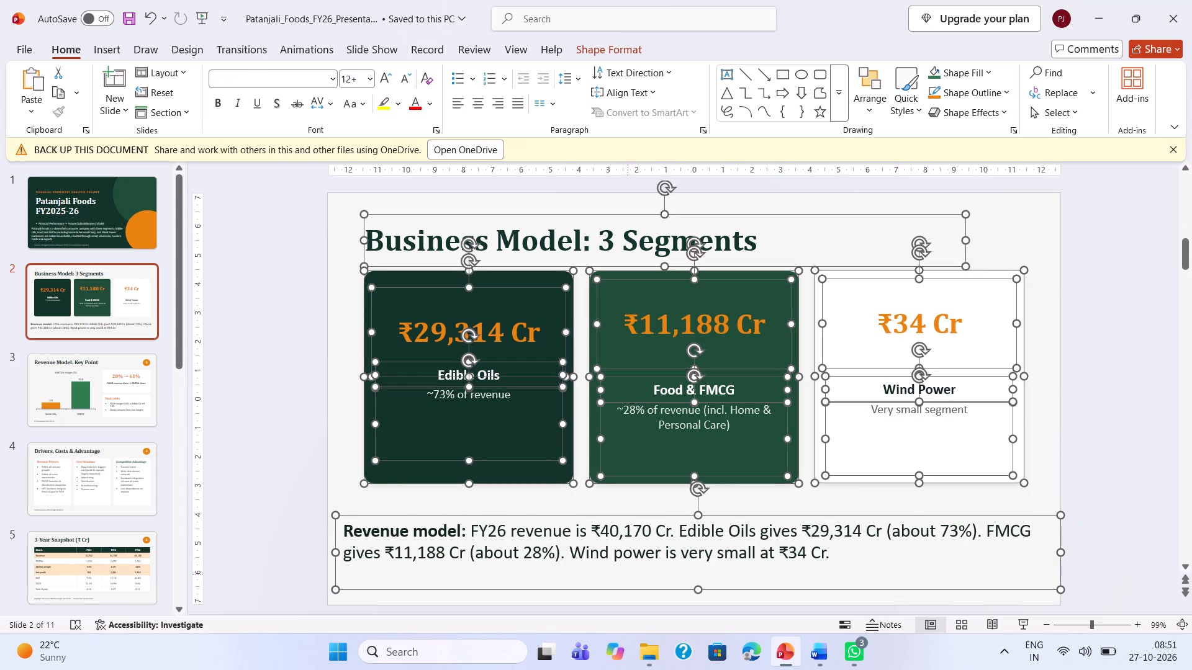
left_click(614, 570)
left_click(614, 570)
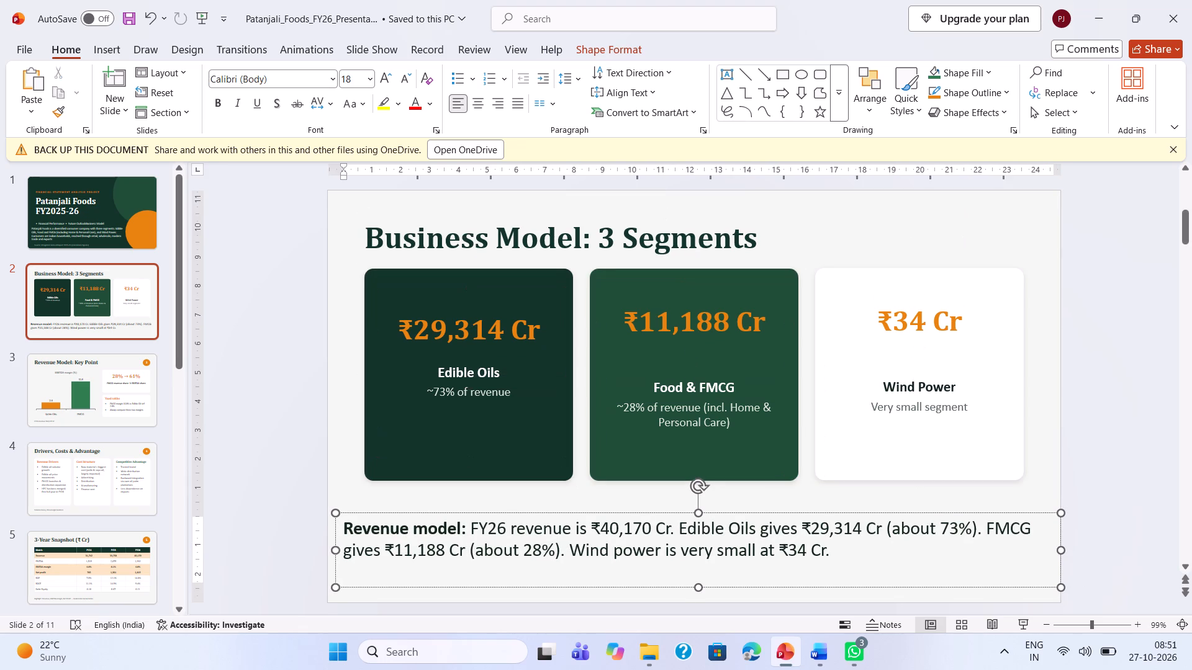
left_click(601, 557)
key("ctrl+a")
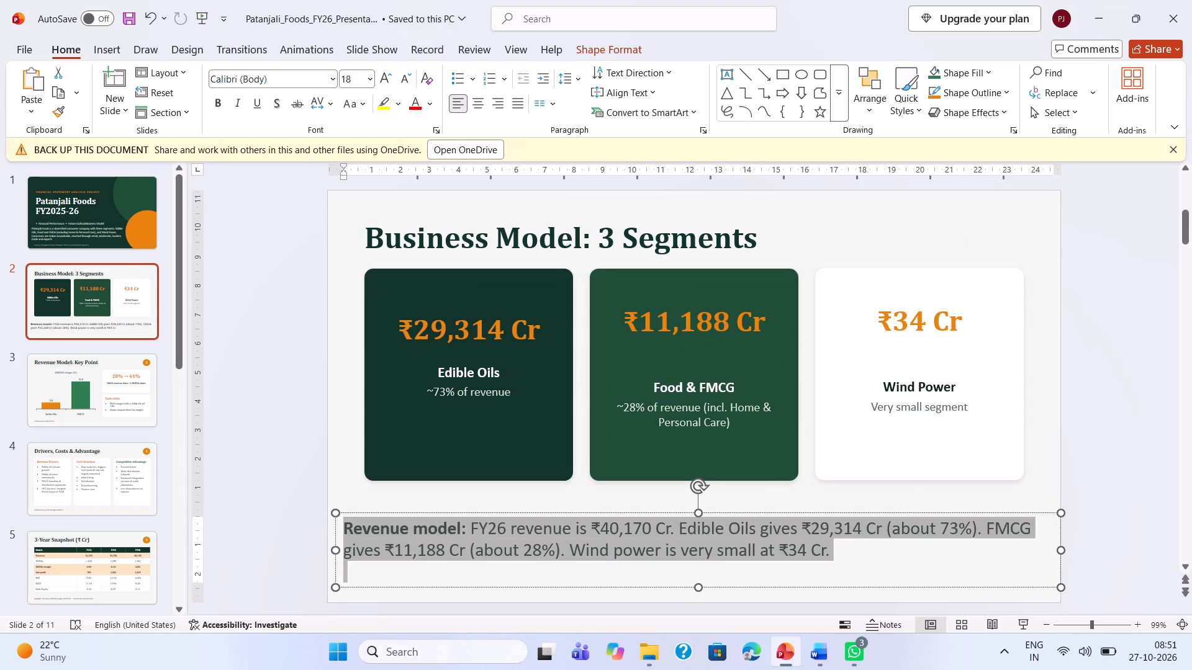
left_click(412, 76)
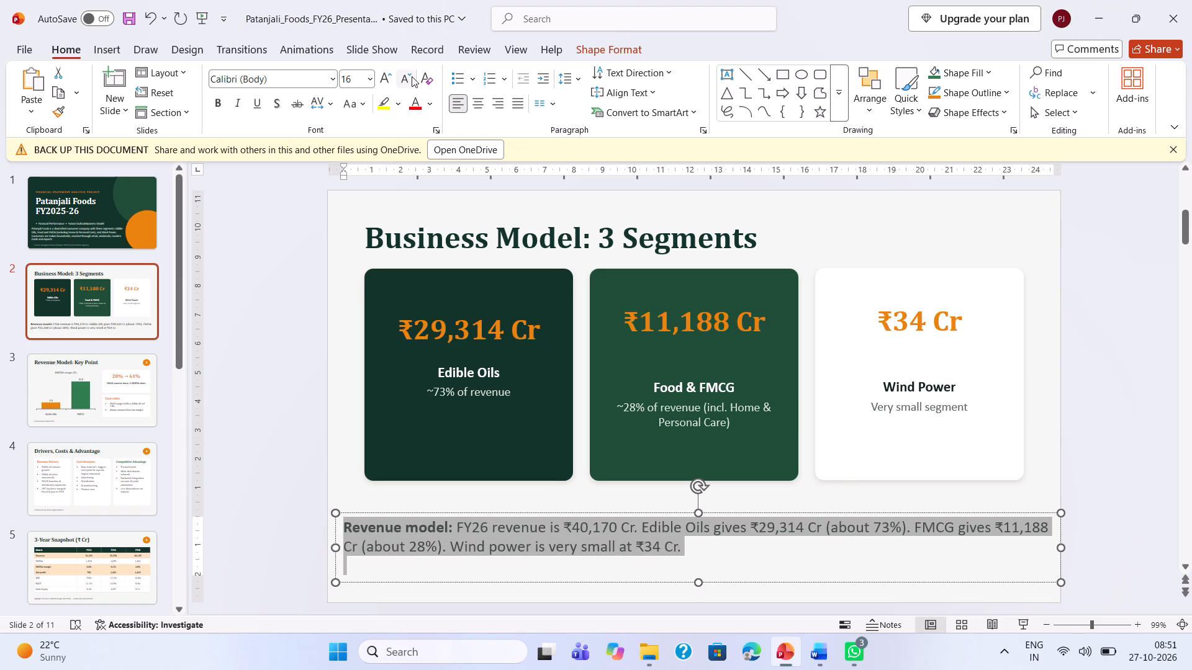
left_click(412, 76)
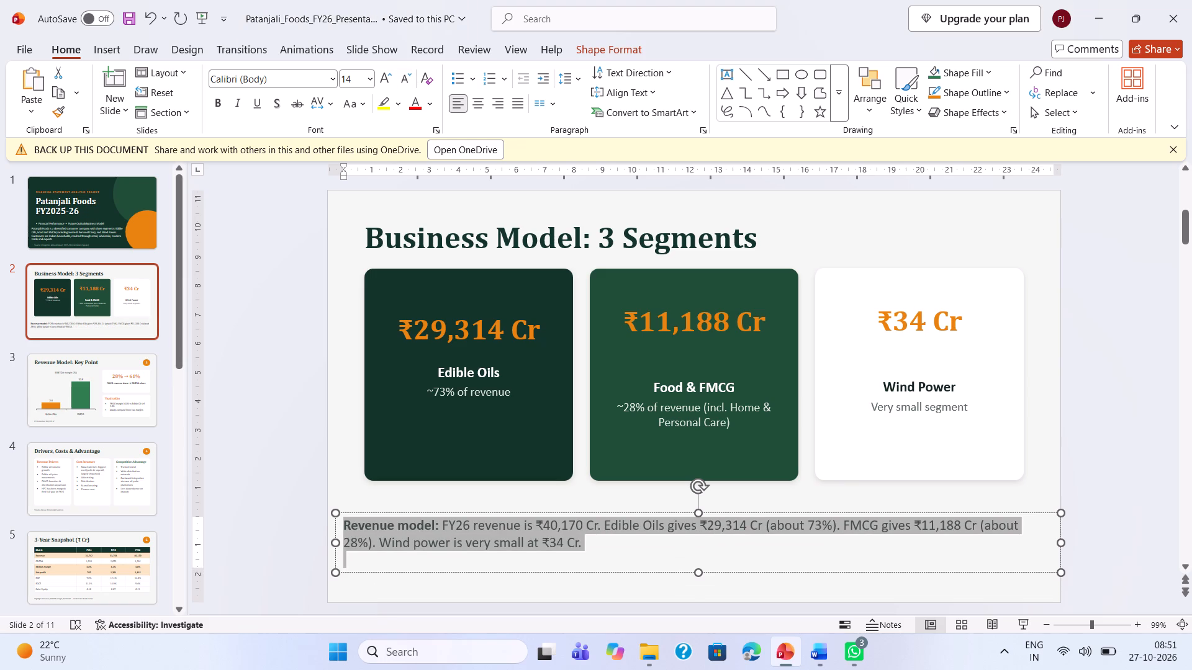
left_click(626, 548)
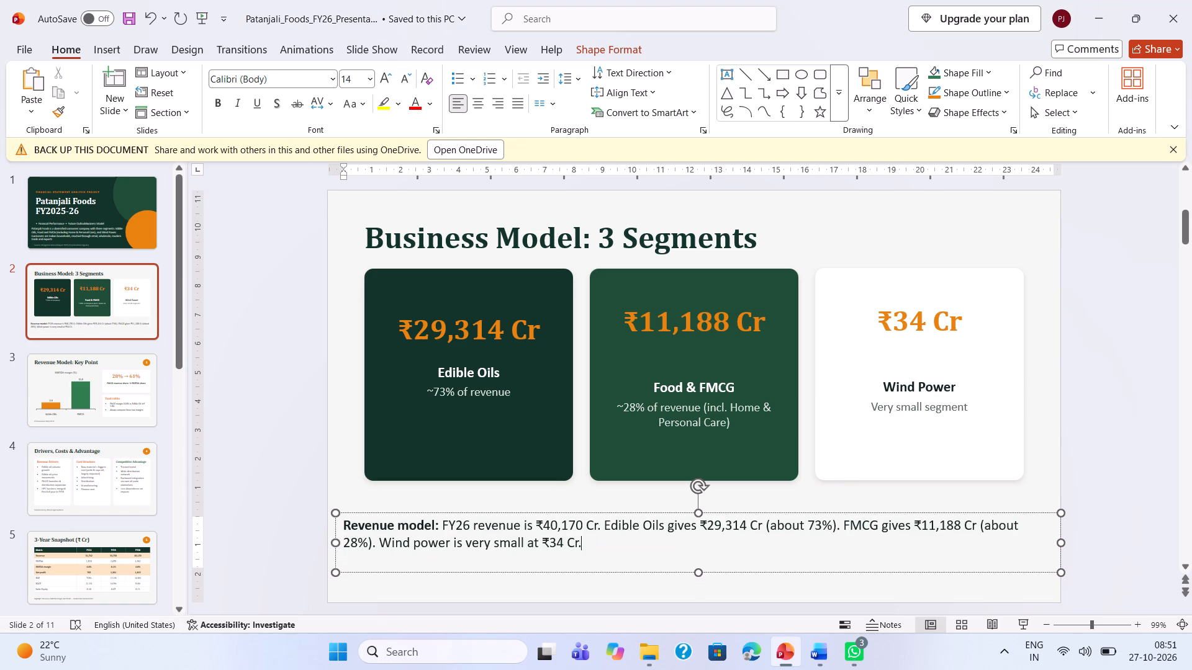
Nudge the Revenue model text box up closer to the segment cards and slightly to the right.
left_click_drag(700, 576, 703, 565)
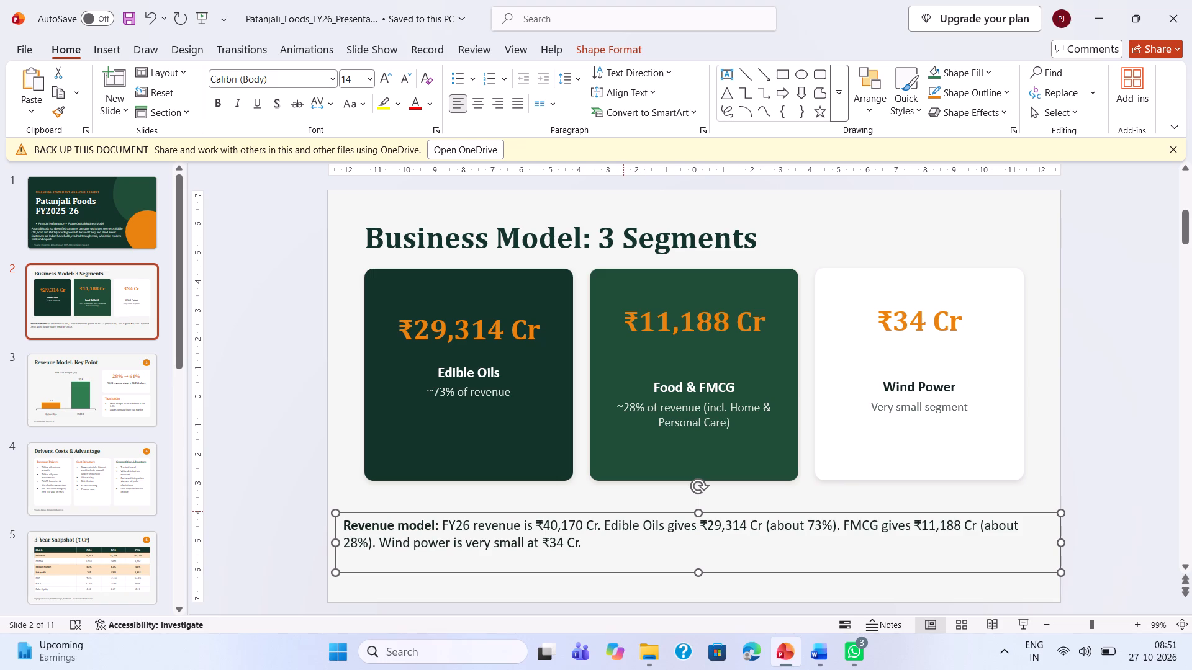
left_click(623, 511)
key("Up")
key("Up")
key("Up")
key("Up")
key("Up")
key("Up")
key("Up")
key("Up")
key("Up")
key("Up")
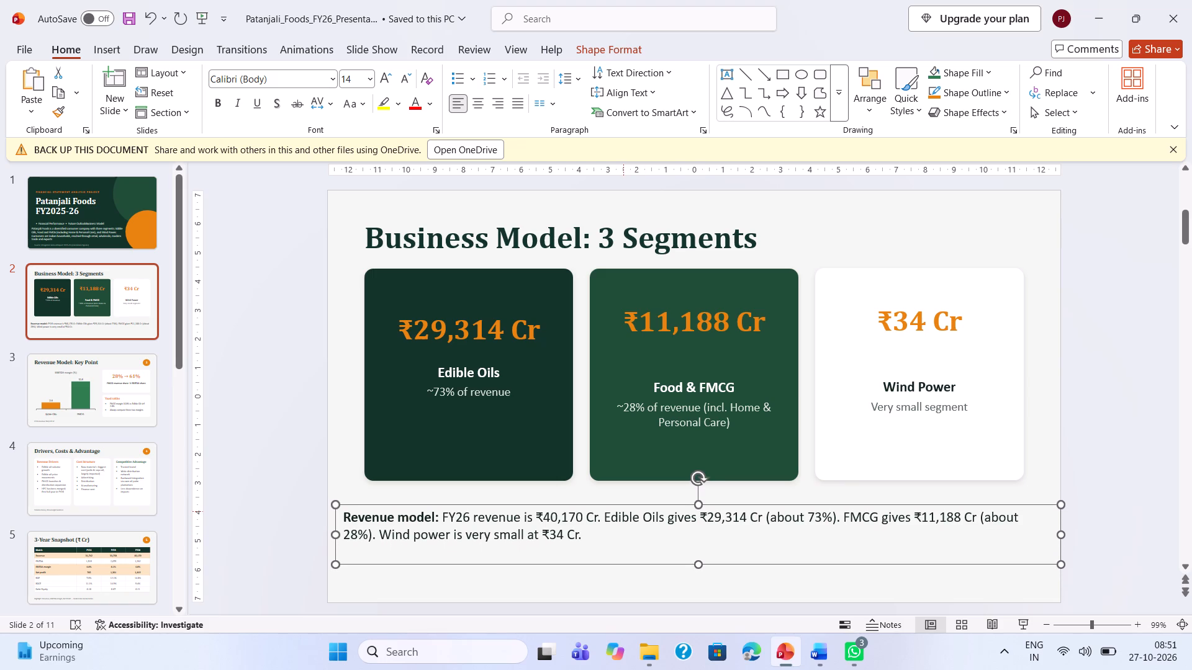
key("Down")
key("Right")
key("Right")
key("Right")
key("Right")
key("Right")
key("Right")
key("Right")
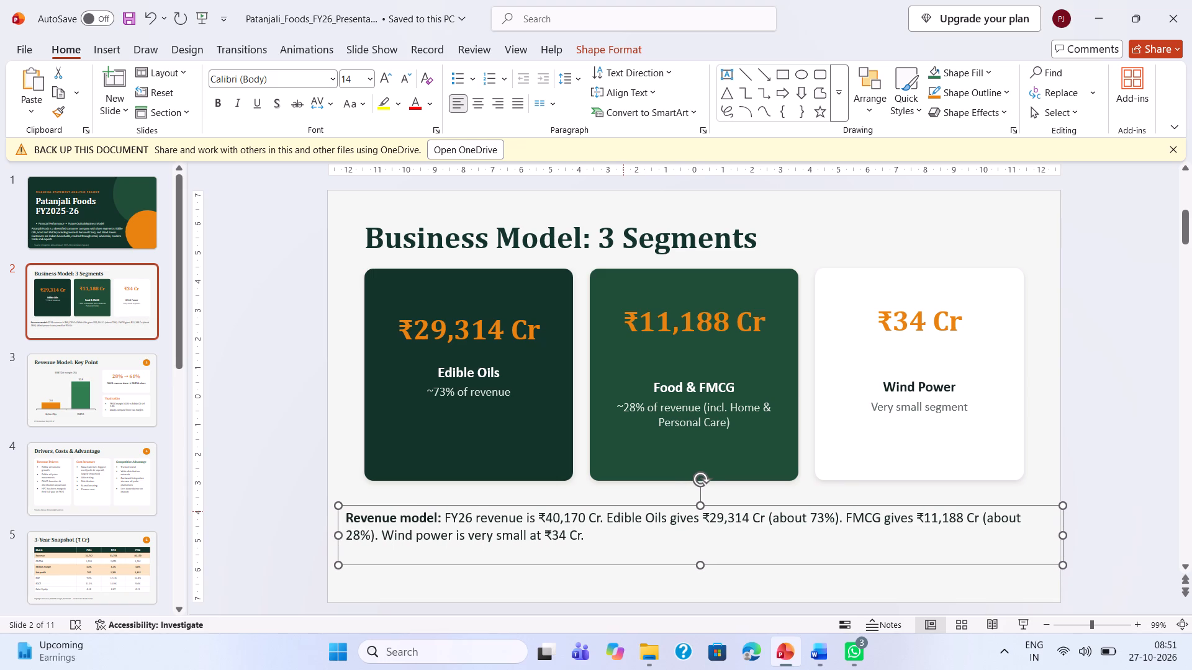
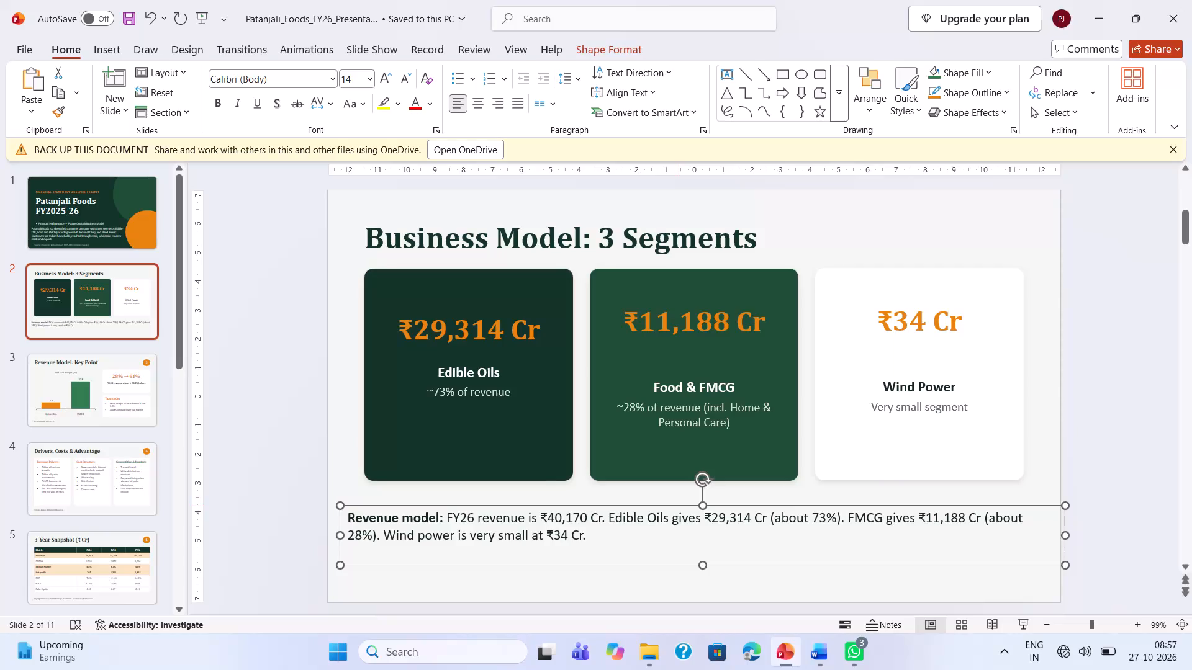
Fine-tune the Revenue model text box slightly up and left below the segment cards, and save the presentation.
key("Up")
key("Up")
key("Up")
key("Down")
key("Down")
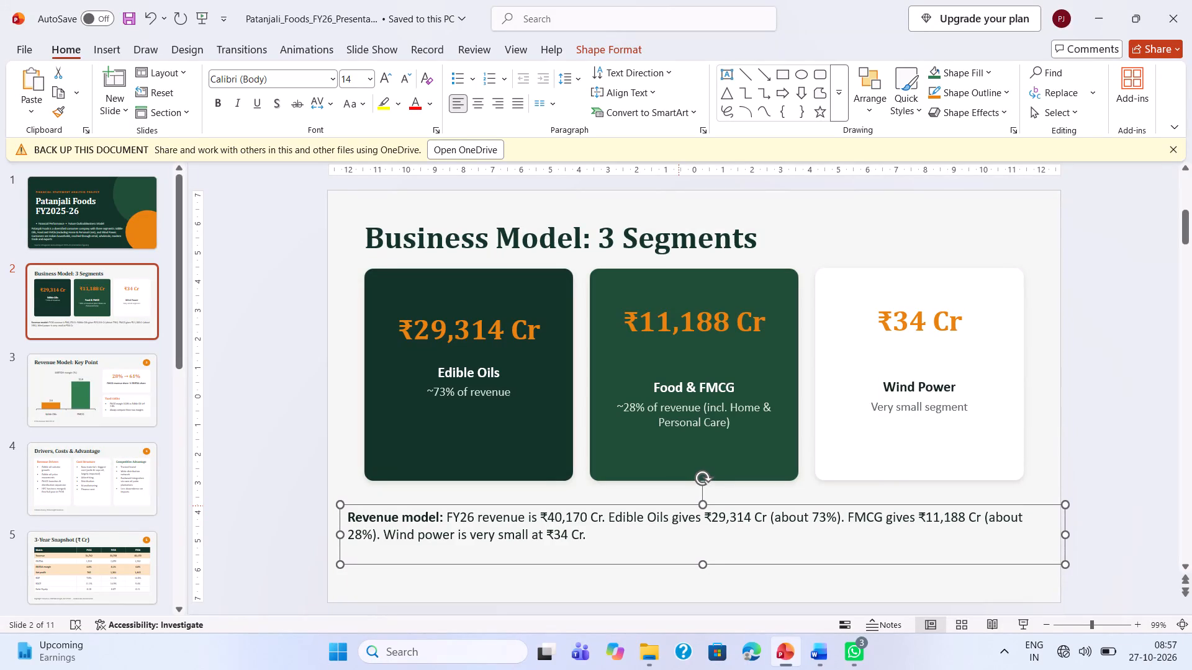
key("Left")
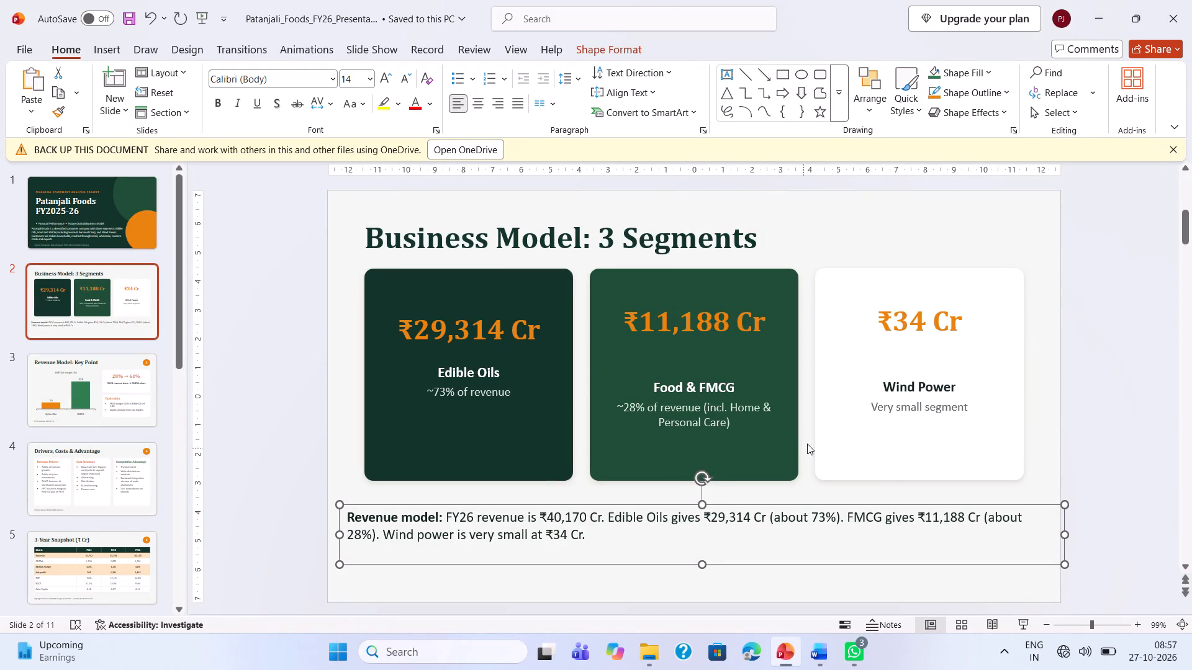
left_click(895, 230)
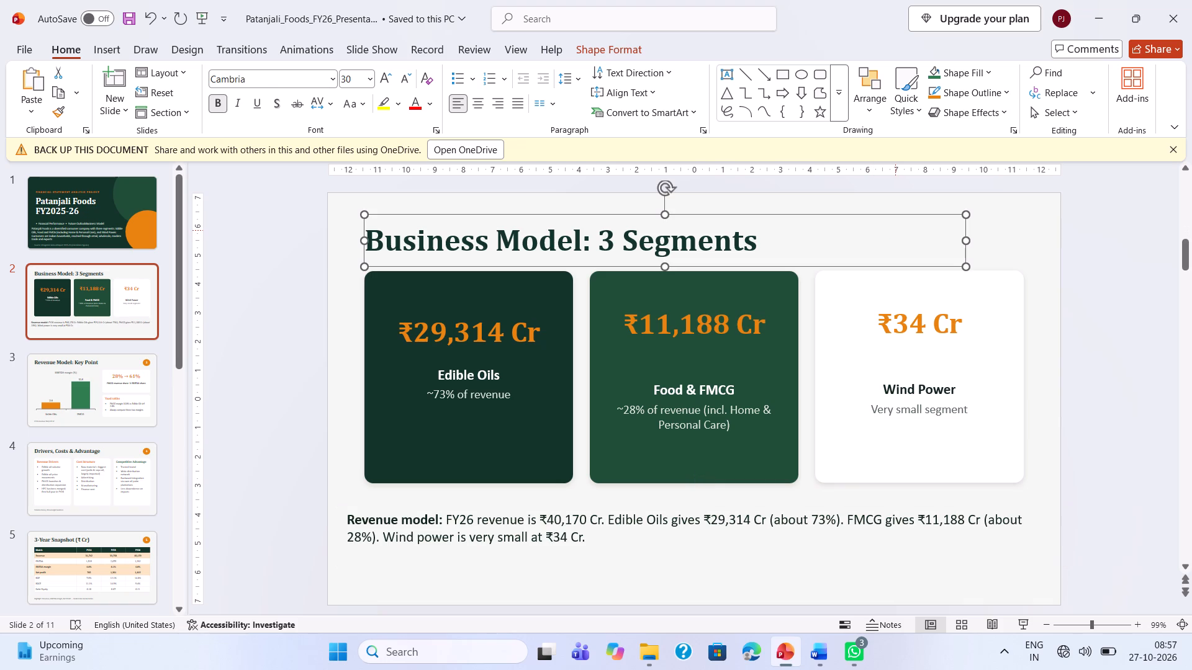
key("ctrl+s")
Compare the Revenue Model: Key Point and Drivers, Costs & Advantage slides with the Business Model section of the Word script.
left_click(113, 391)
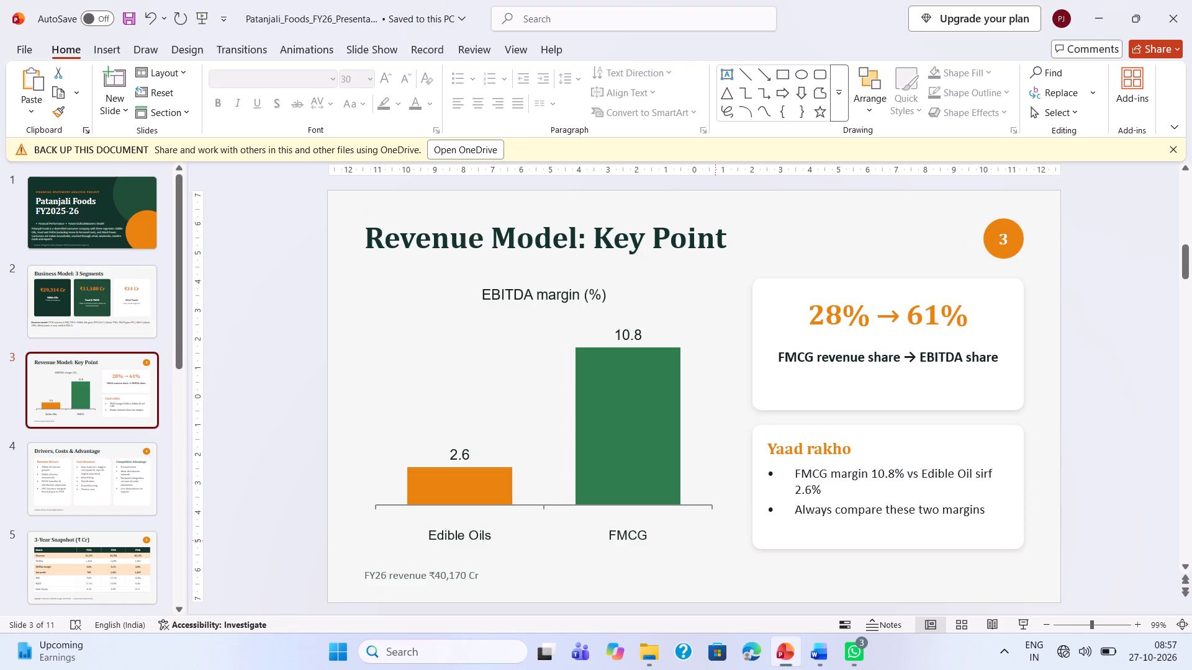
left_click(826, 621)
left_click(877, 456)
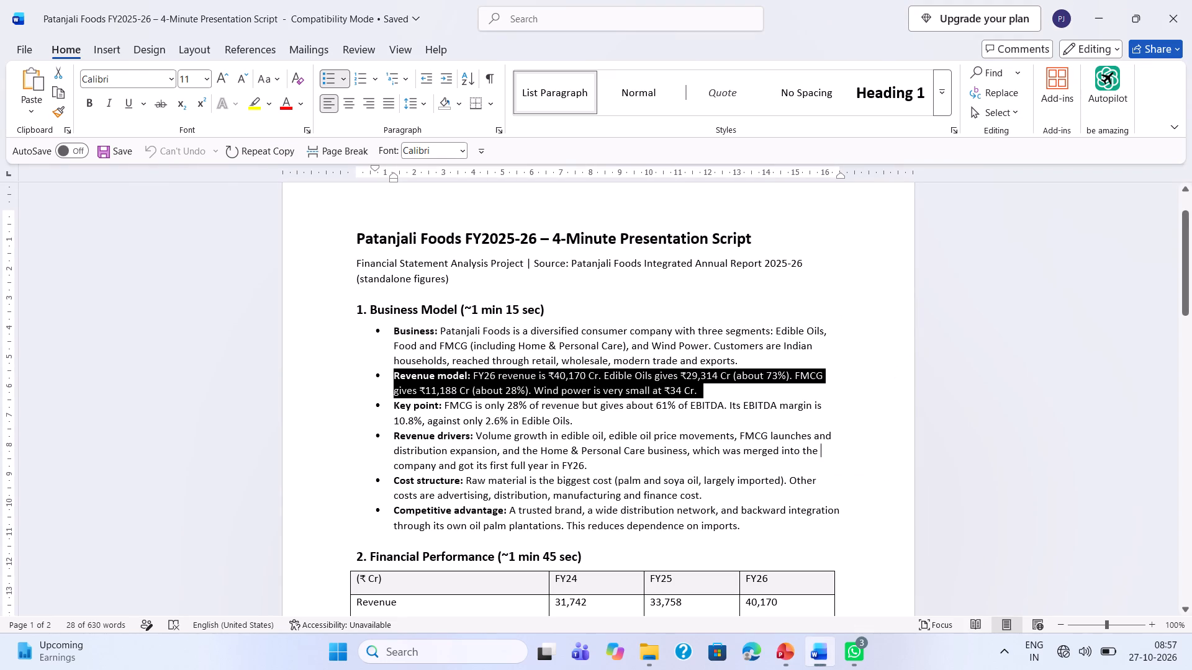
scroll(877, 456, "down", 1)
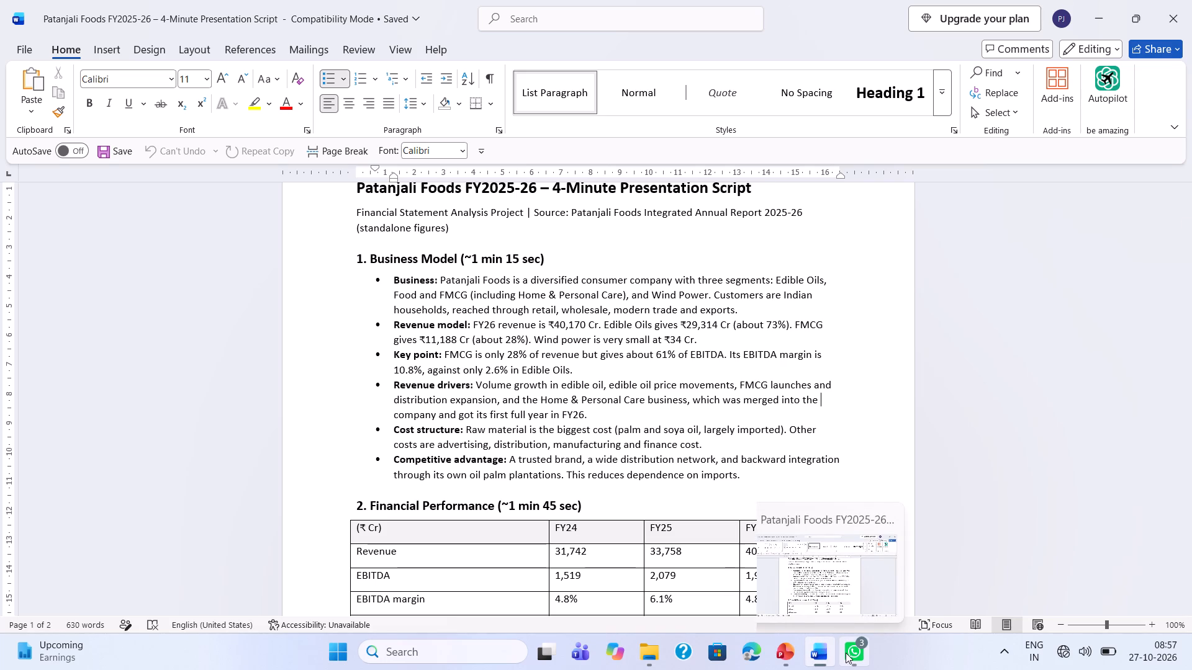
left_click(793, 611)
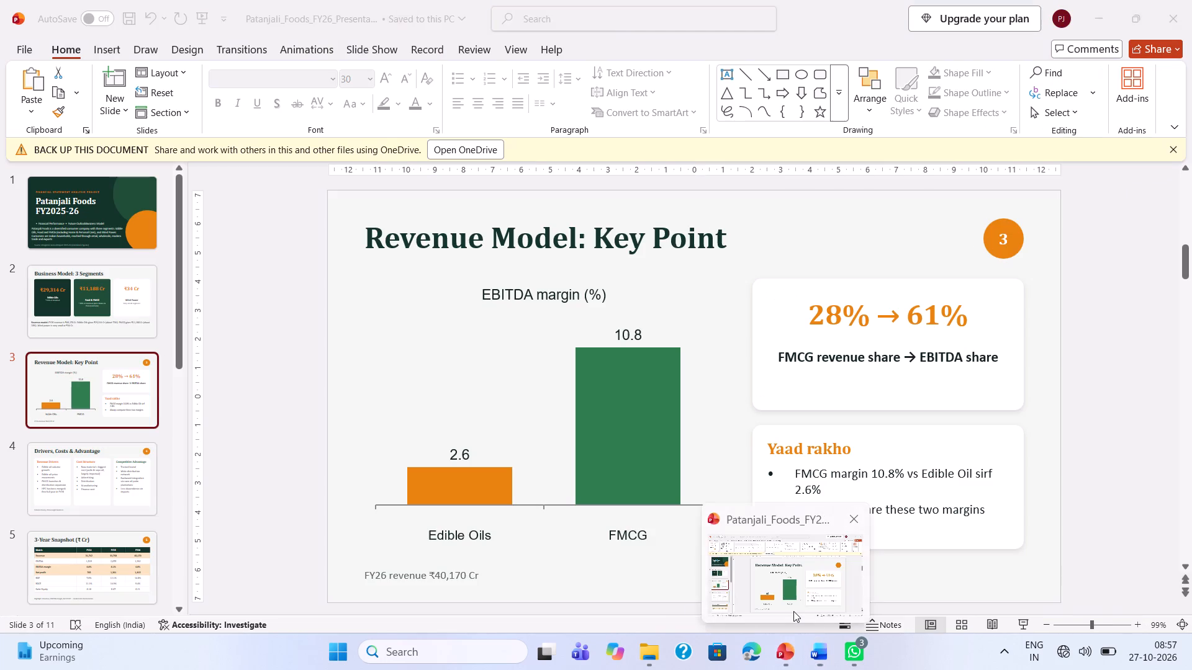
left_click(93, 496)
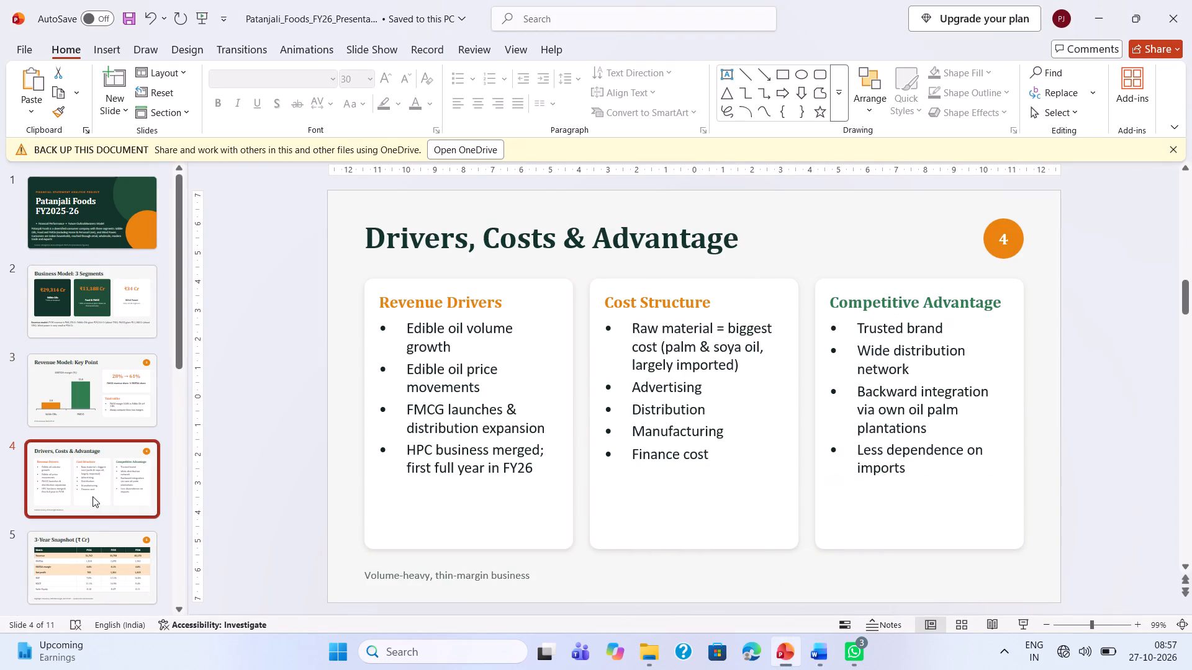
left_click(63, 372)
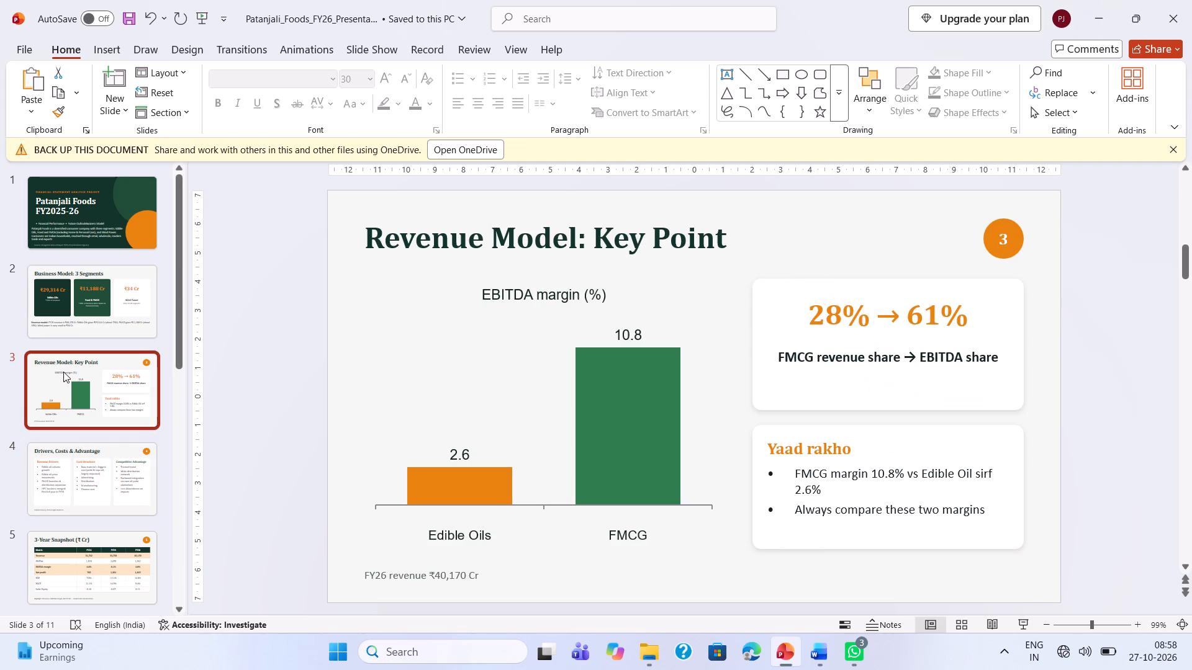
Look through the remaining slides, examining the Future Outlook slide and the Business Model: 3 Segments slide.
scroll(63, 372, "down", 2)
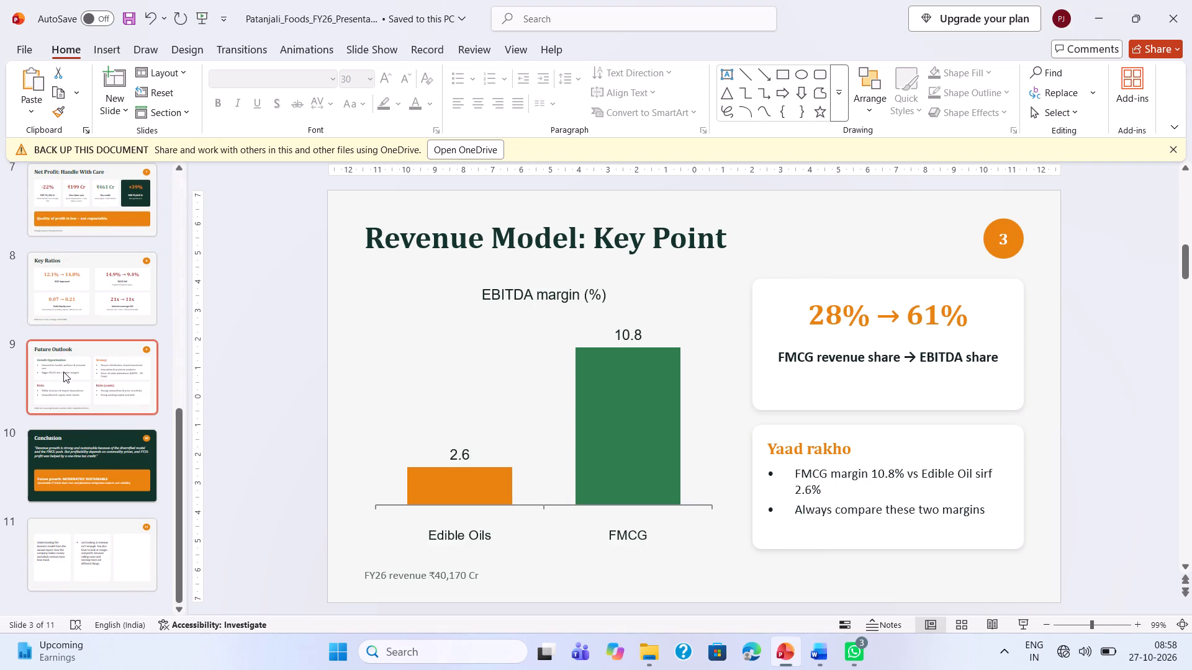
left_click(93, 326)
left_click(97, 346)
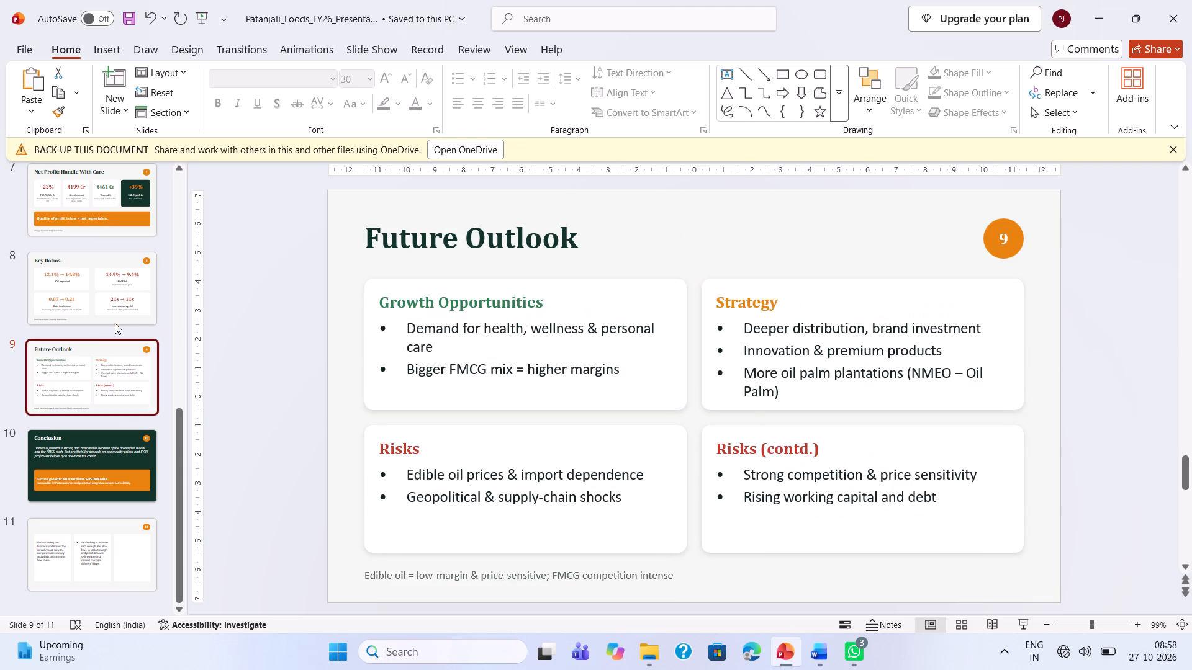
scroll(115, 323, "up", 2)
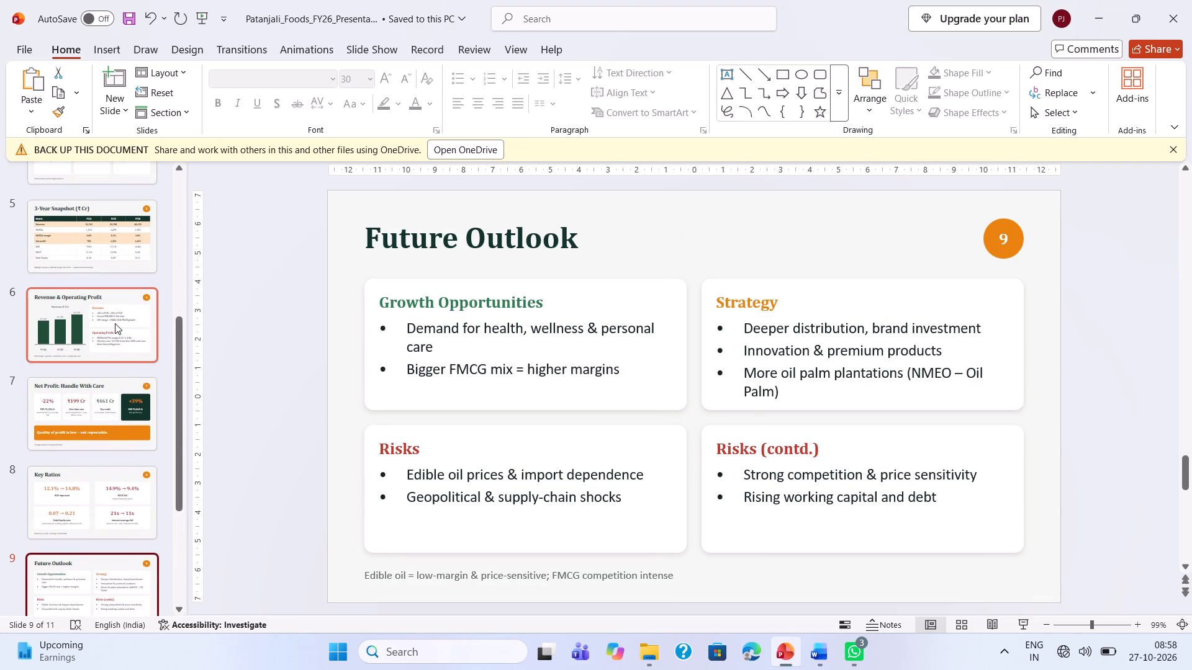
scroll(114, 214, "up", 1)
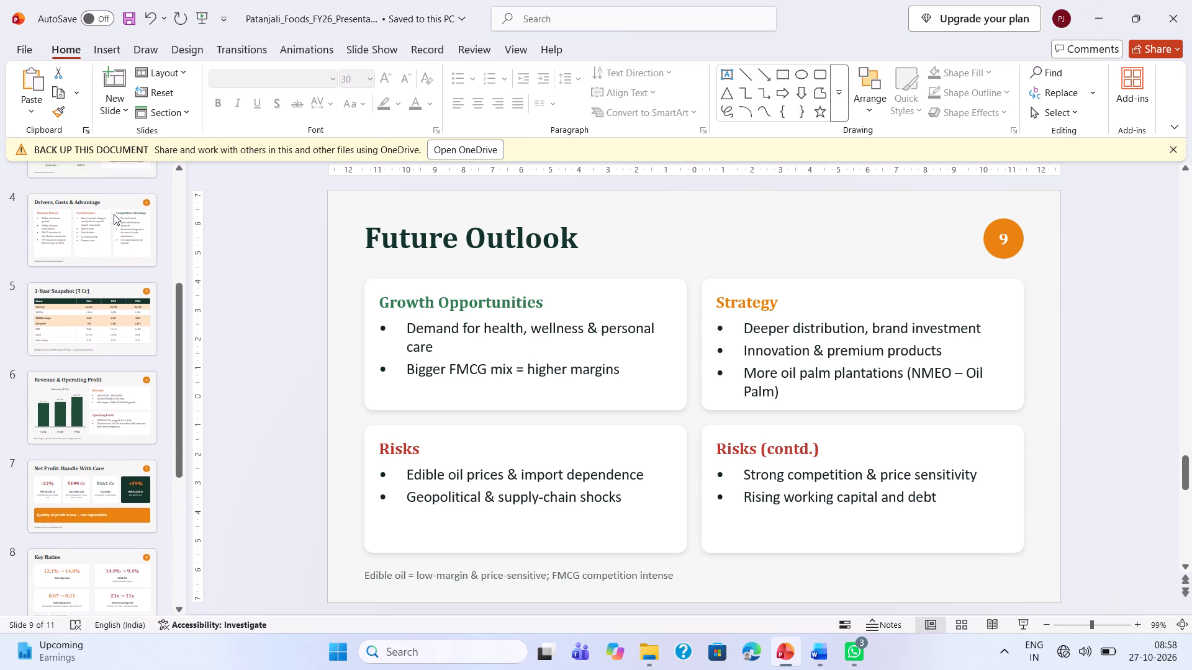
scroll(114, 214, "up", 3)
left_click(114, 215)
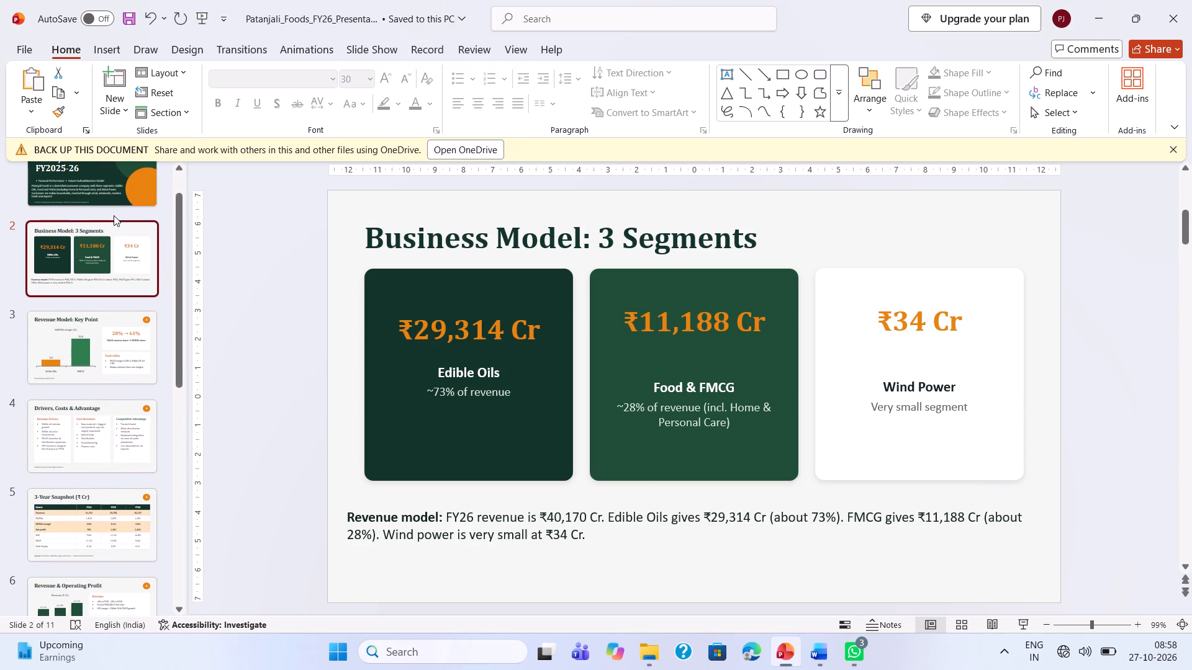
Check the Revenue Model: Key Point slide against the Key point bullet in the Word script and return to the slide.
left_click(118, 331)
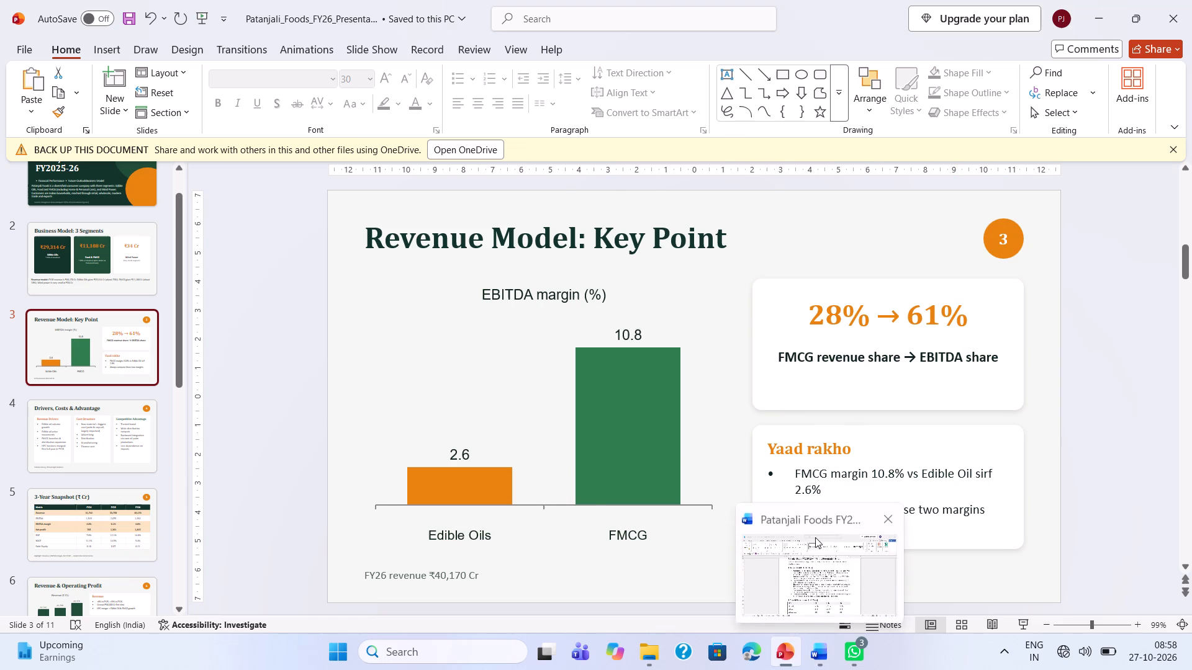
left_click(815, 537)
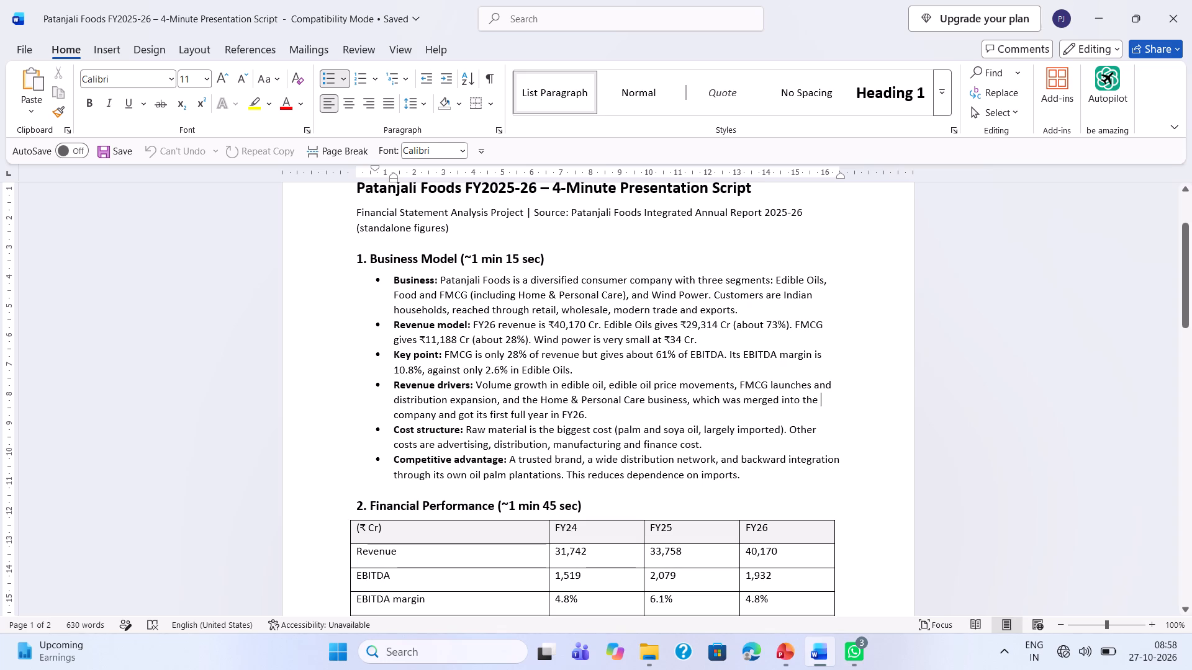
left_click(783, 636)
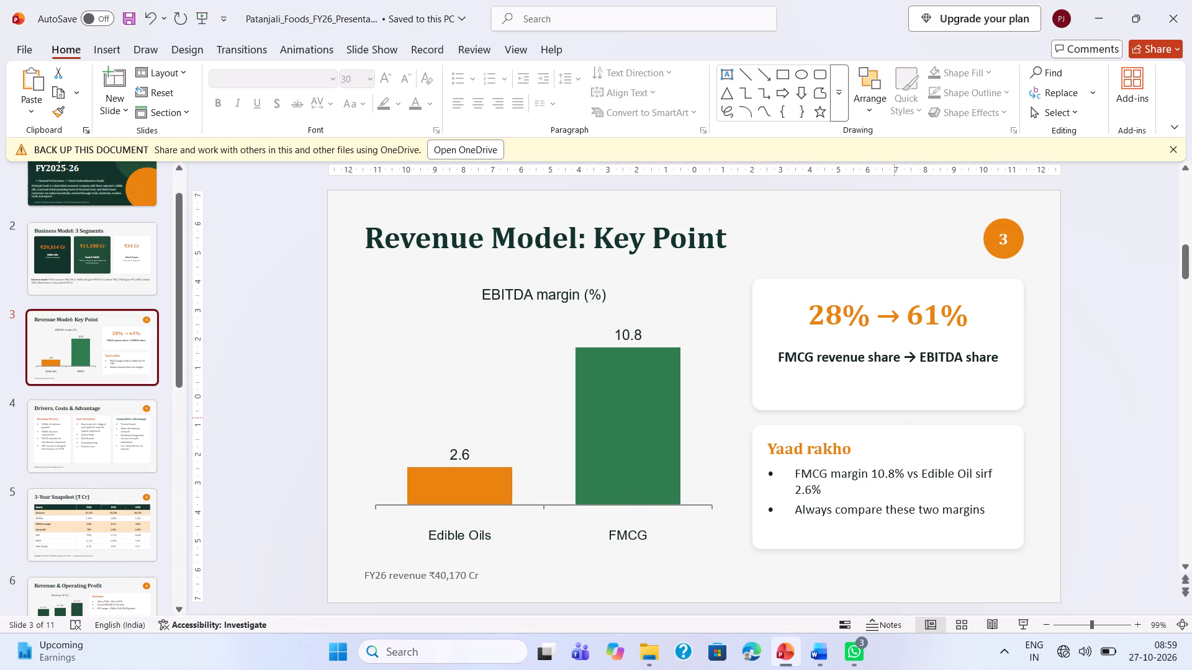
Narrow the title box on the Revenue Model: Key Point slide so it ends just past the title text.
left_click(672, 244)
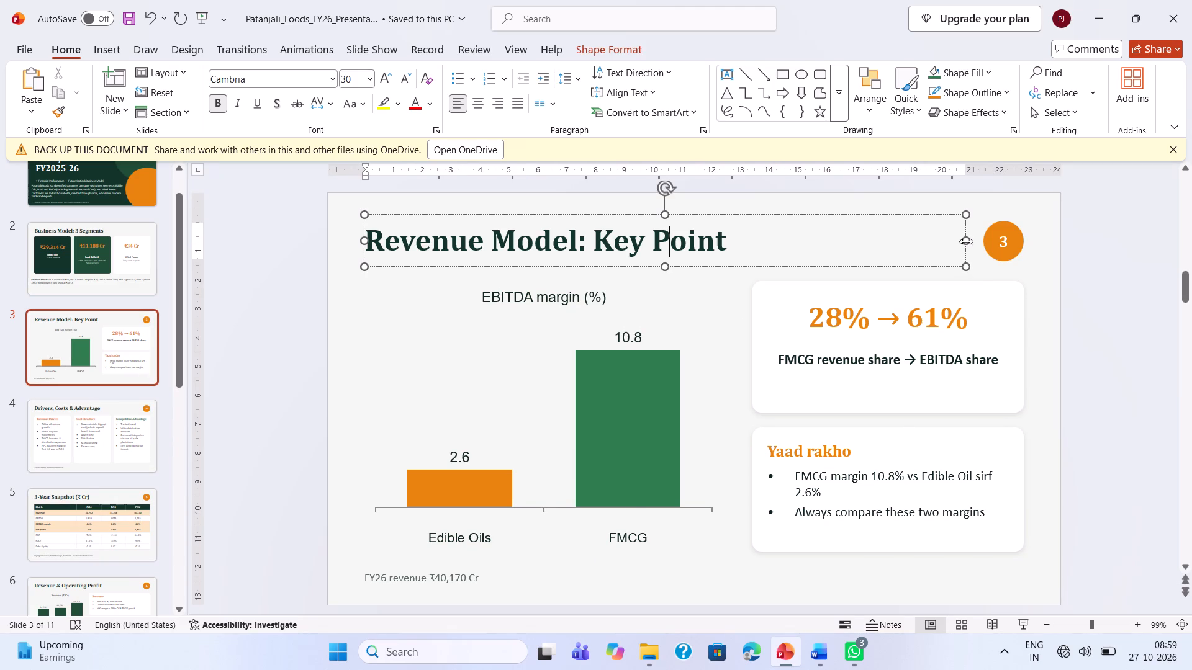
left_click_drag(965, 239, 752, 243)
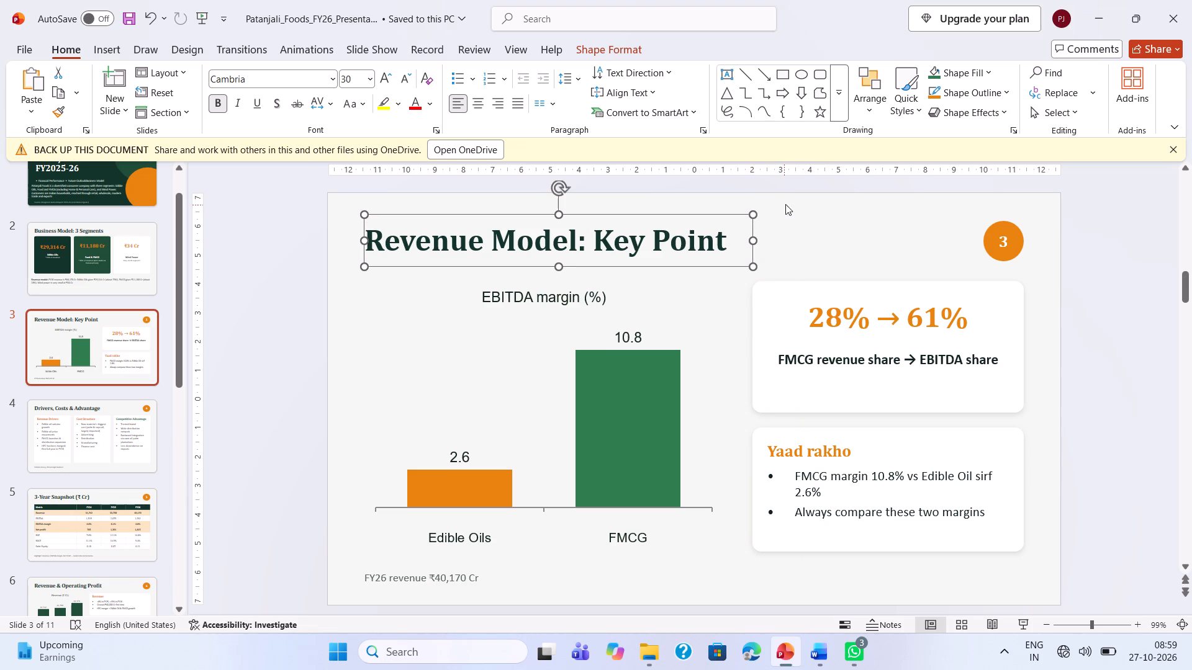
Move the Revenue Model: Key Point title up and left, close to the slide's upper-left corner, and save the presentation.
key("Up")
key("Up")
key("Up")
key("Up")
key("Up")
key("Up")
key("Up")
key("Up")
key("Up")
key("Up")
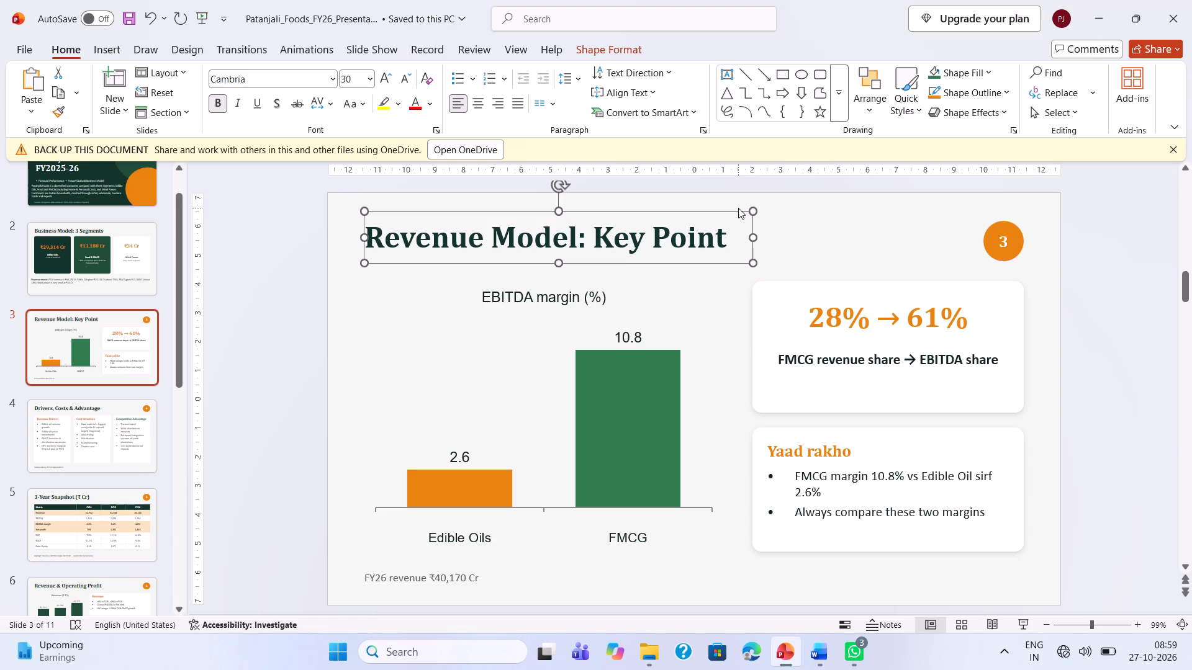
key("Up")
key("Left")
key("Left")
key("Left")
key("Left")
key("Left")
key("Left")
key("Left")
key("Left")
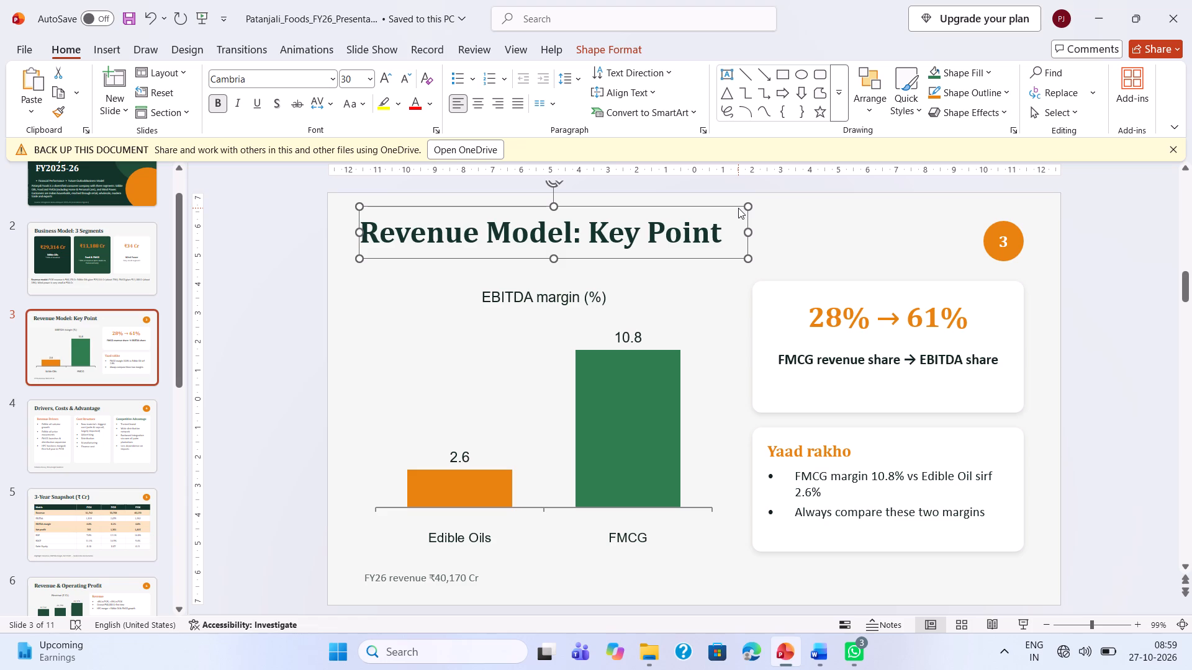
key("Up")
key("Up")
key("Left")
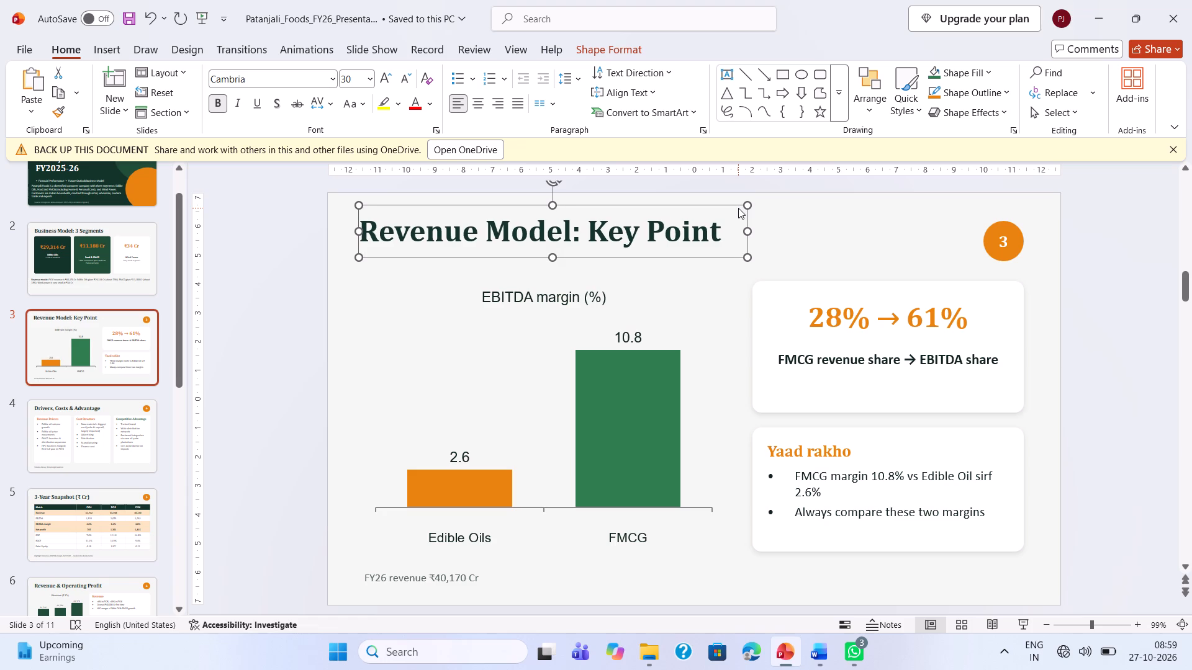
key("Up")
key("Left")
key("Left")
key("Up")
key("Left")
key("Up")
key("Up")
key("Up")
key("Left")
key("Up")
key("Up")
key("Left")
key("Left")
key("Left")
key("Left")
key("Left")
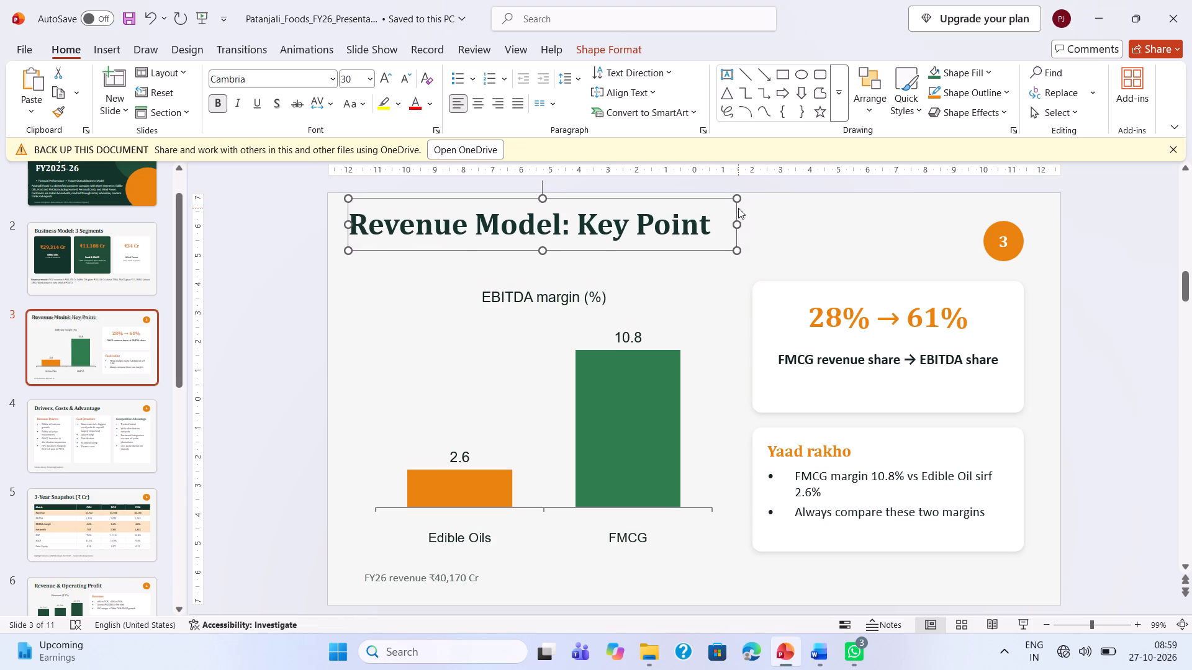
key("Left")
key("Left")
key("Left")
key("Left")
key("Left")
key("Left")
key("Left")
key("Left")
key("Left")
key("Left")
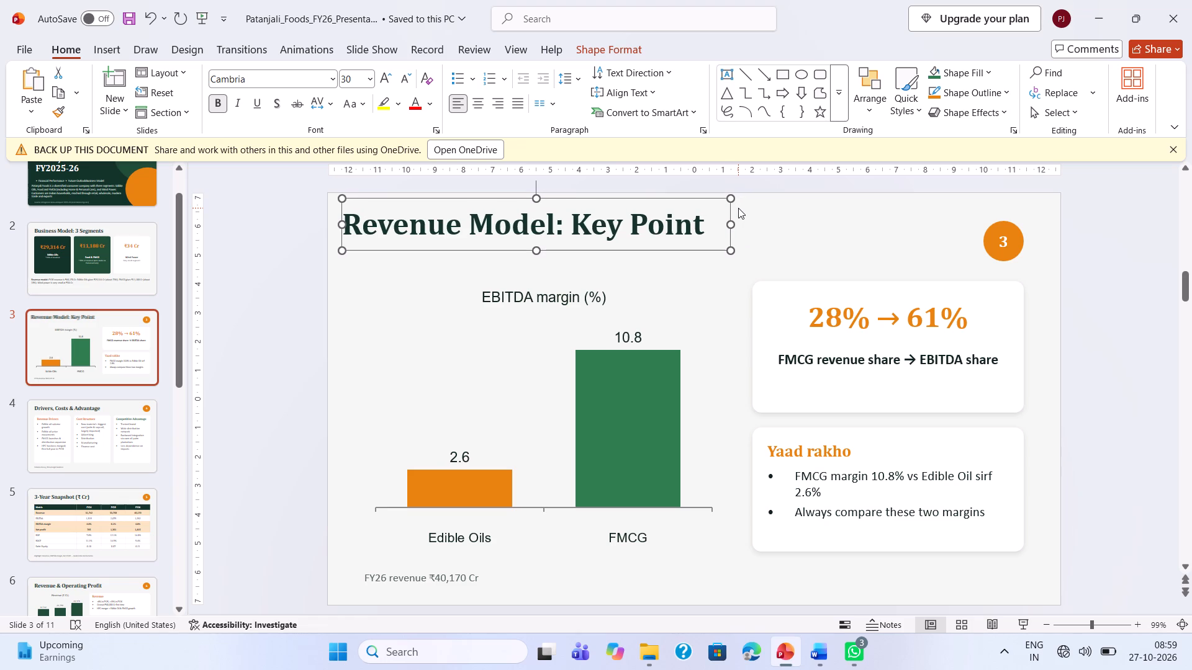
key("Down")
key("Down")
key("Down")
key("Up")
key("Up")
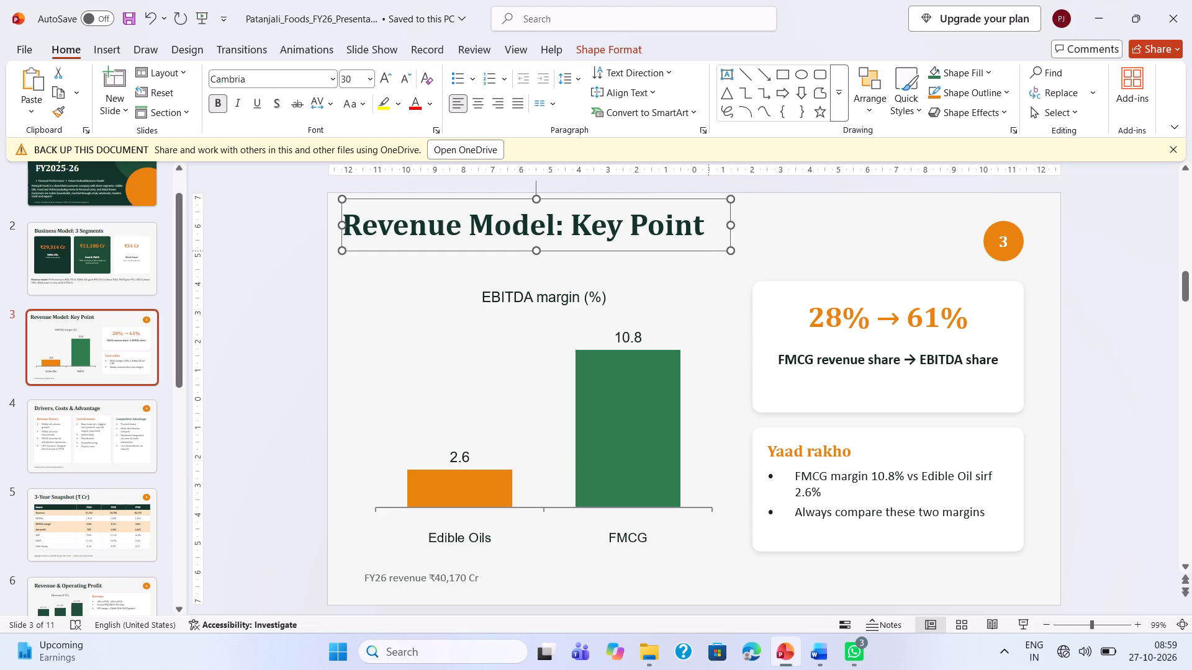
left_click(446, 354)
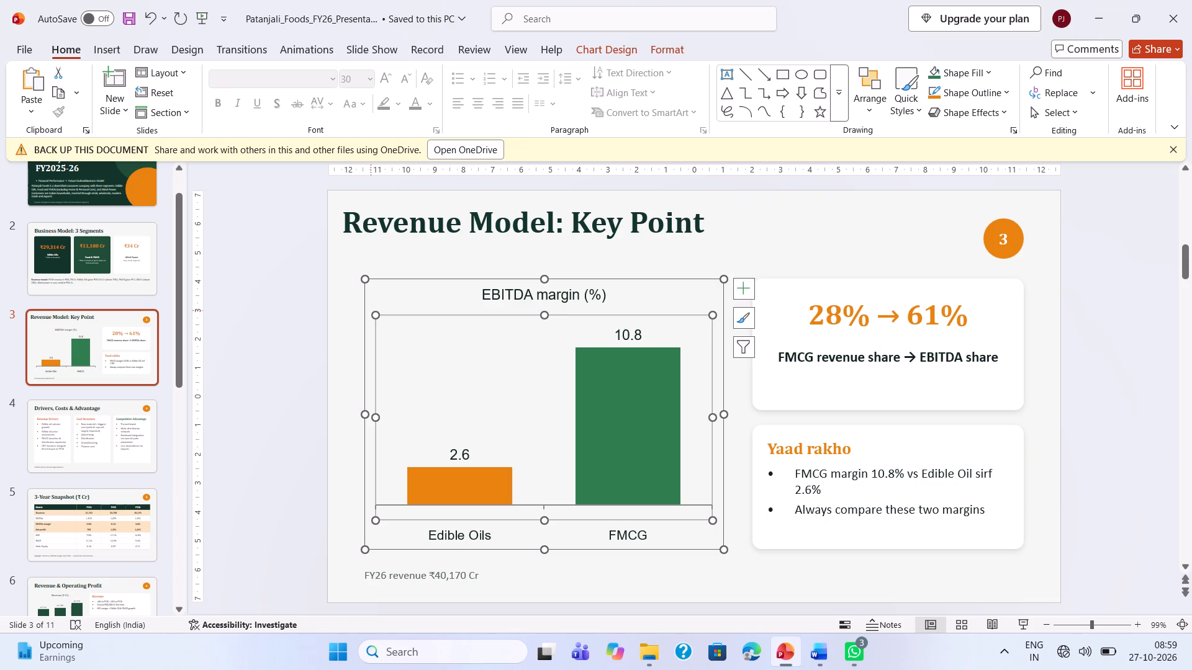
left_click(282, 295)
key("ctrl+s")
left_click(282, 295, "ctrl")
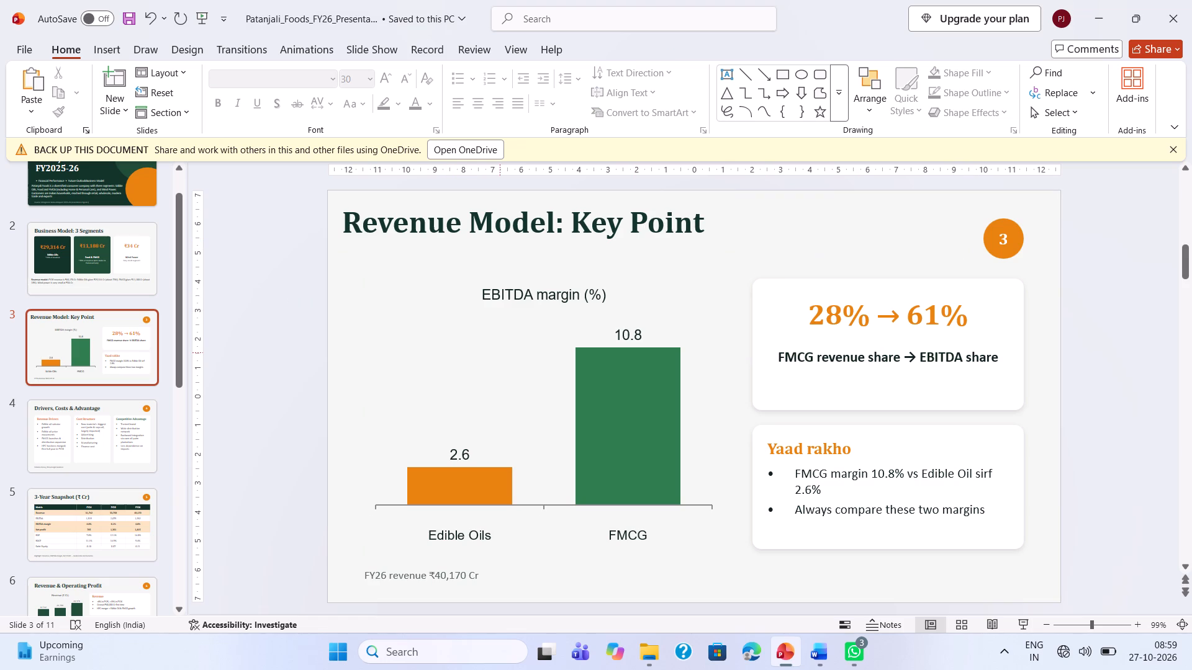
Delete the orange slide-number badge, both its number 3 and its circle, from the Key Point slide and save.
left_click(1018, 236)
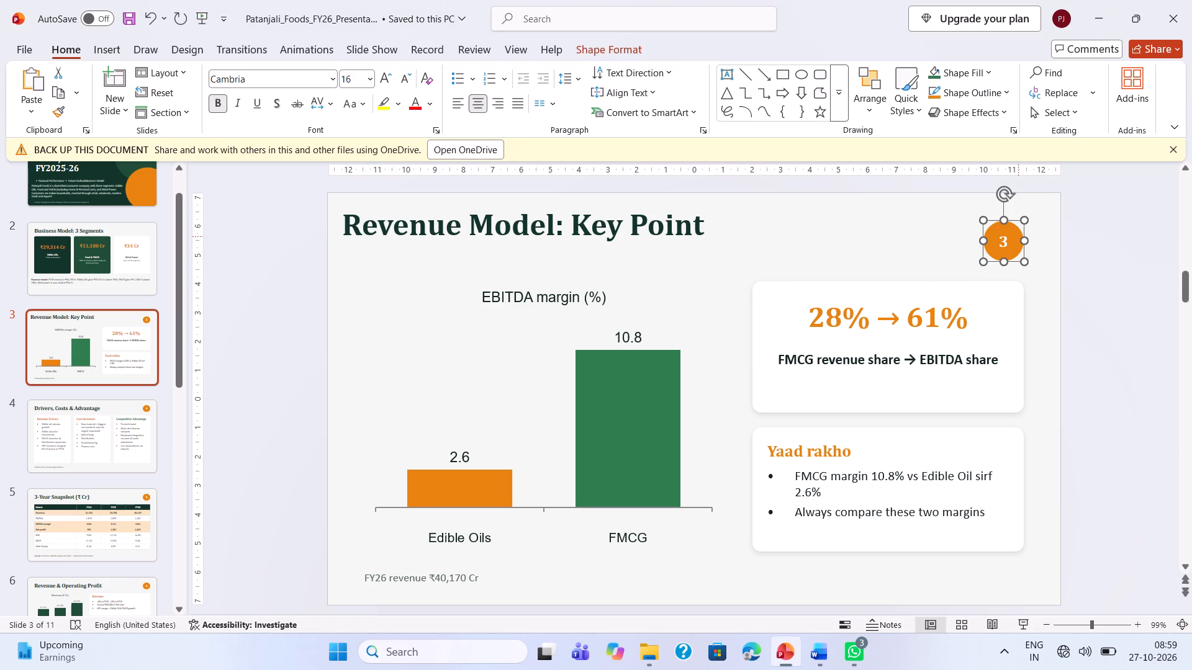
key("Delete")
left_click(1018, 236)
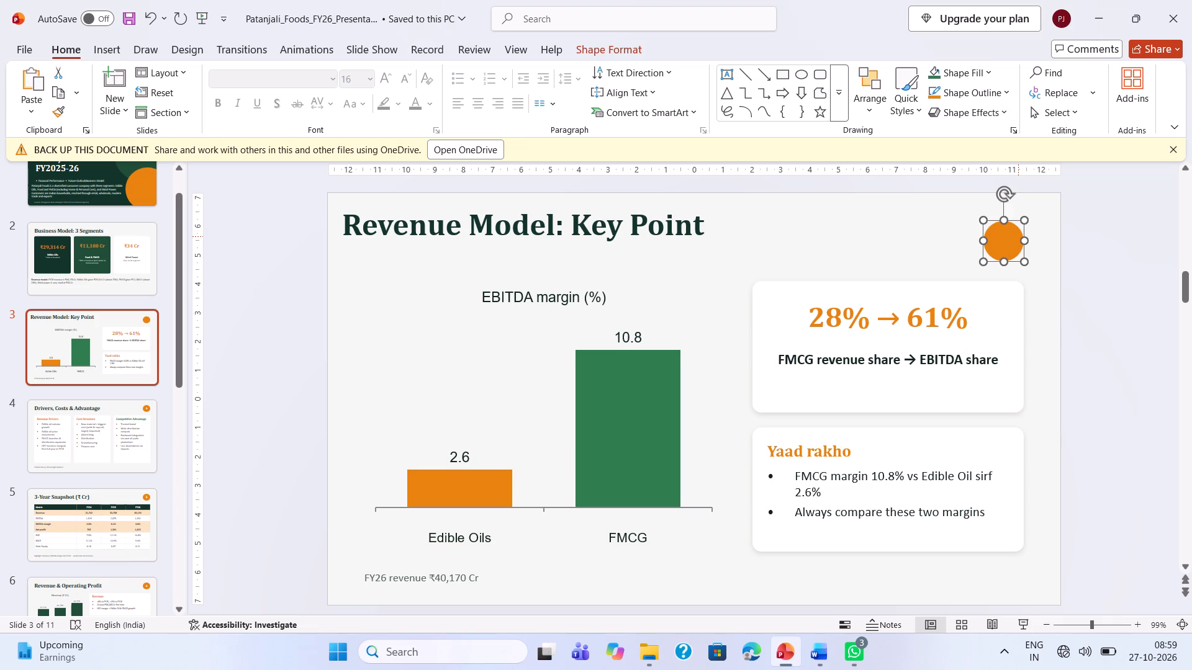
key("Delete")
key("ctrl+s")
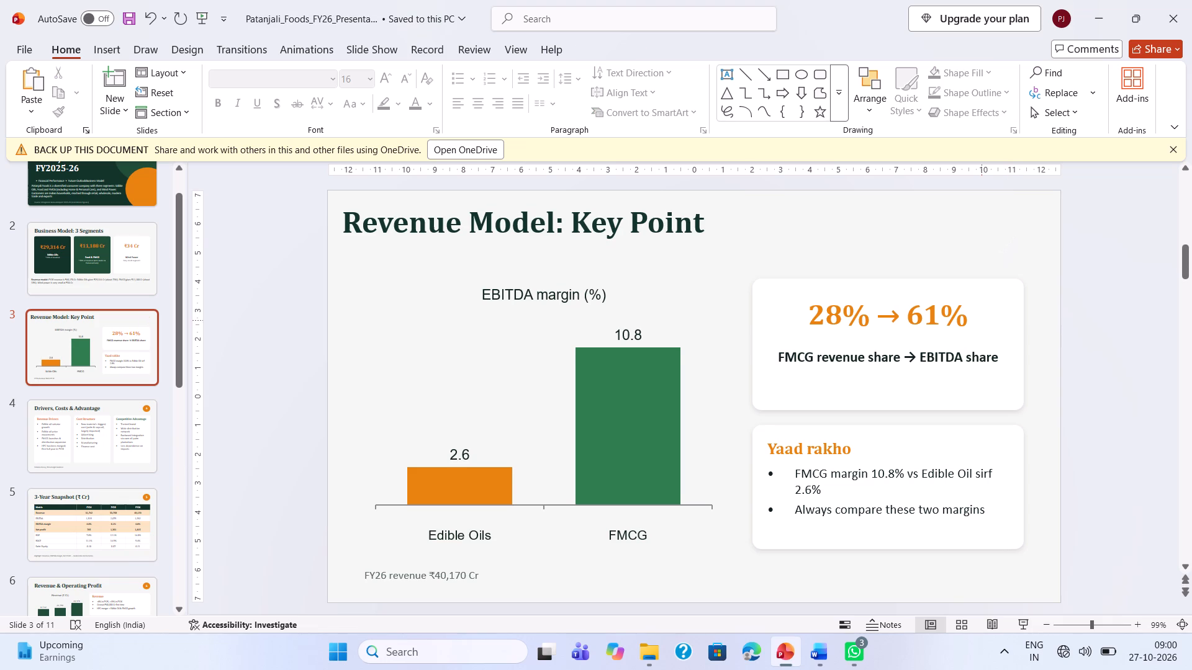
Move the 28% → 61% card together with its figure and caption up and slightly right, level with the slide title.
left_click(991, 327)
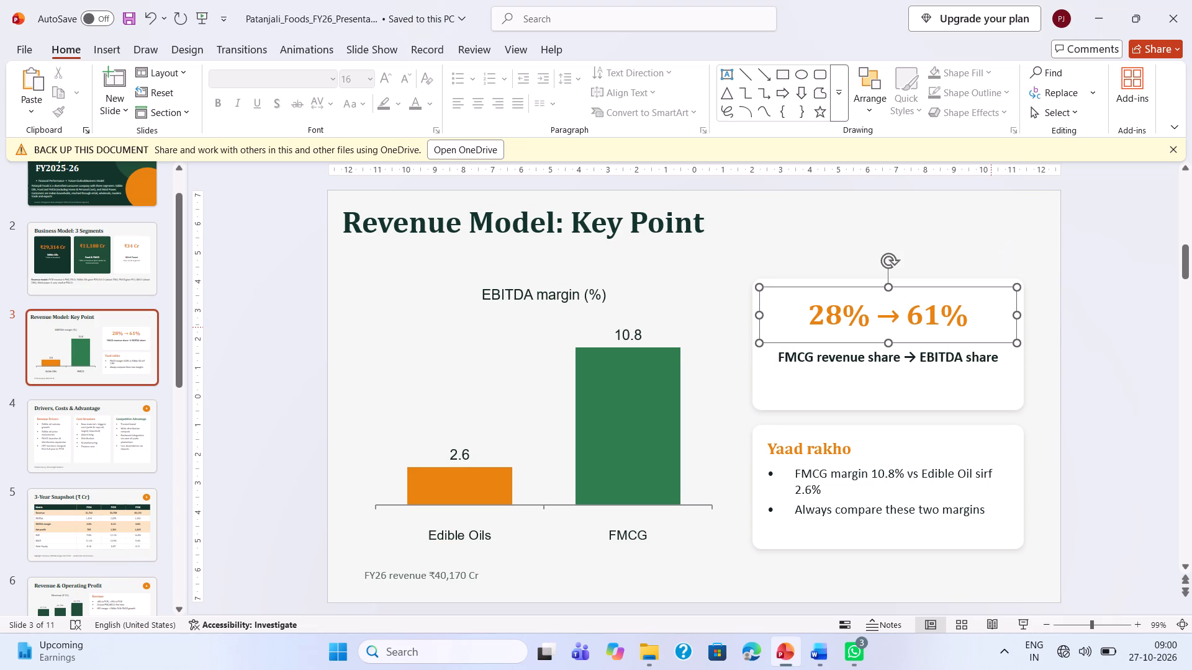
left_click(1001, 381)
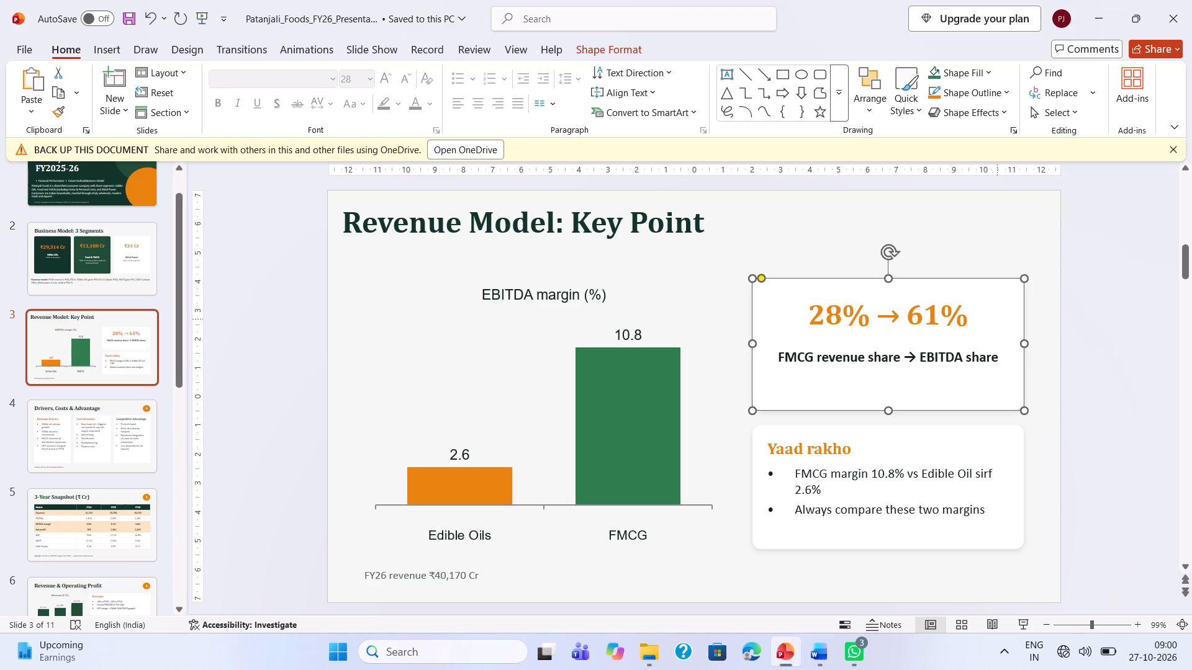
left_click(909, 317, "ctrl")
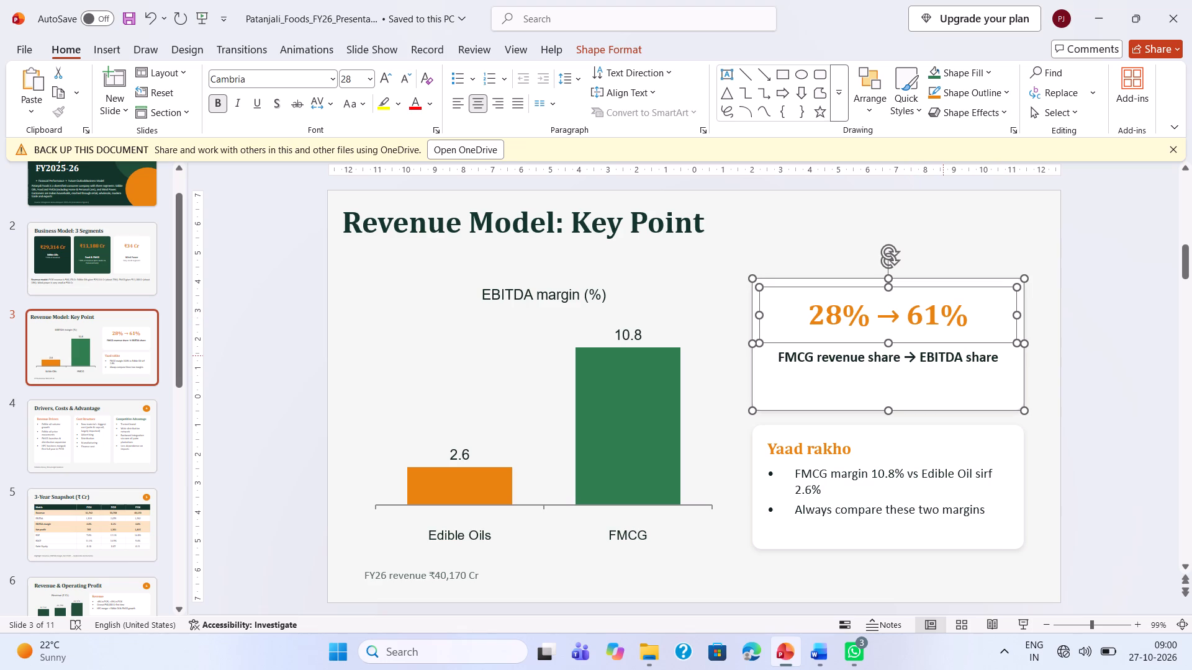
left_click(943, 355, "ctrl")
key("Up")
key("Up")
key("Up")
key("Up")
key("Up")
key("Up")
key("Up")
key("Up")
key("Up")
key("Up")
key("Up")
key("Up")
key("Up")
key("Up")
key("Up")
key("Up")
key("Up")
key("Up")
key("Up")
key("Up")
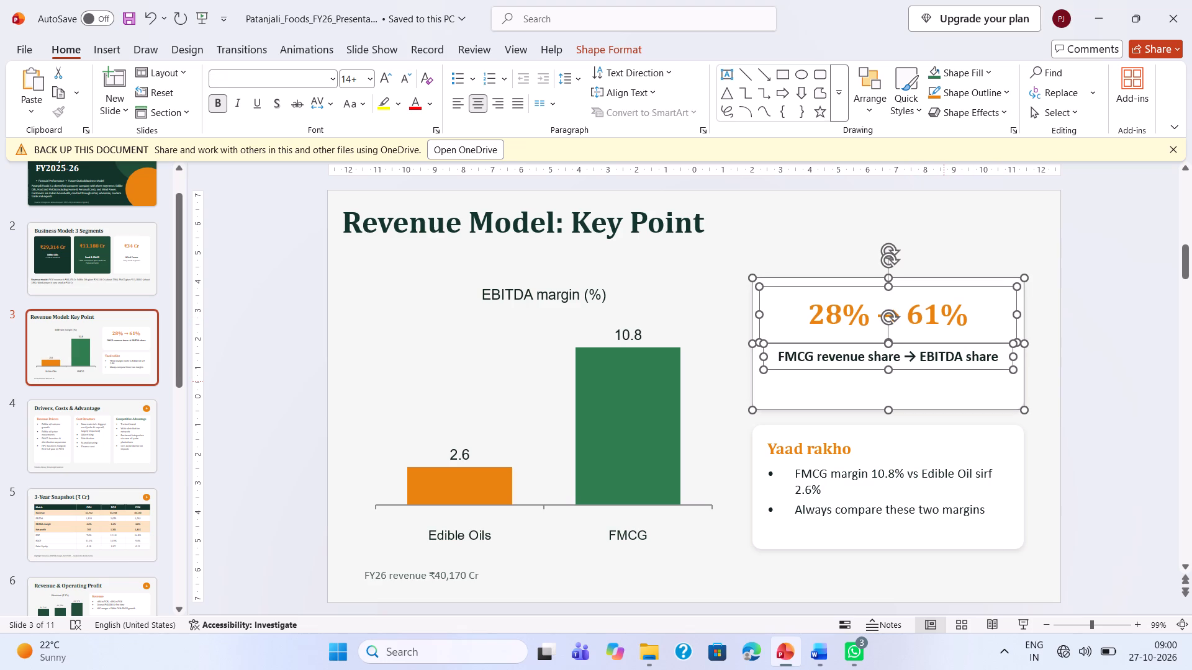
key("Up")
key("Right")
key("Right")
key("Right")
key("Right")
key("Right")
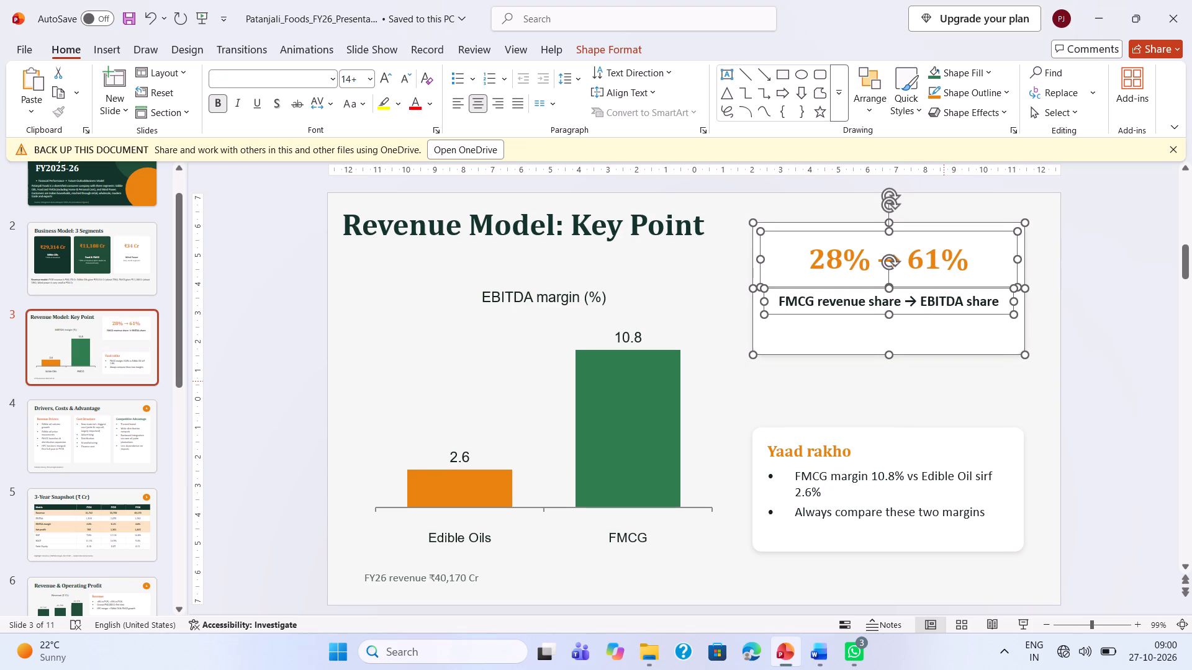
key("Up")
key("Up")
key("Up")
key("Up")
key("Up")
key("Up")
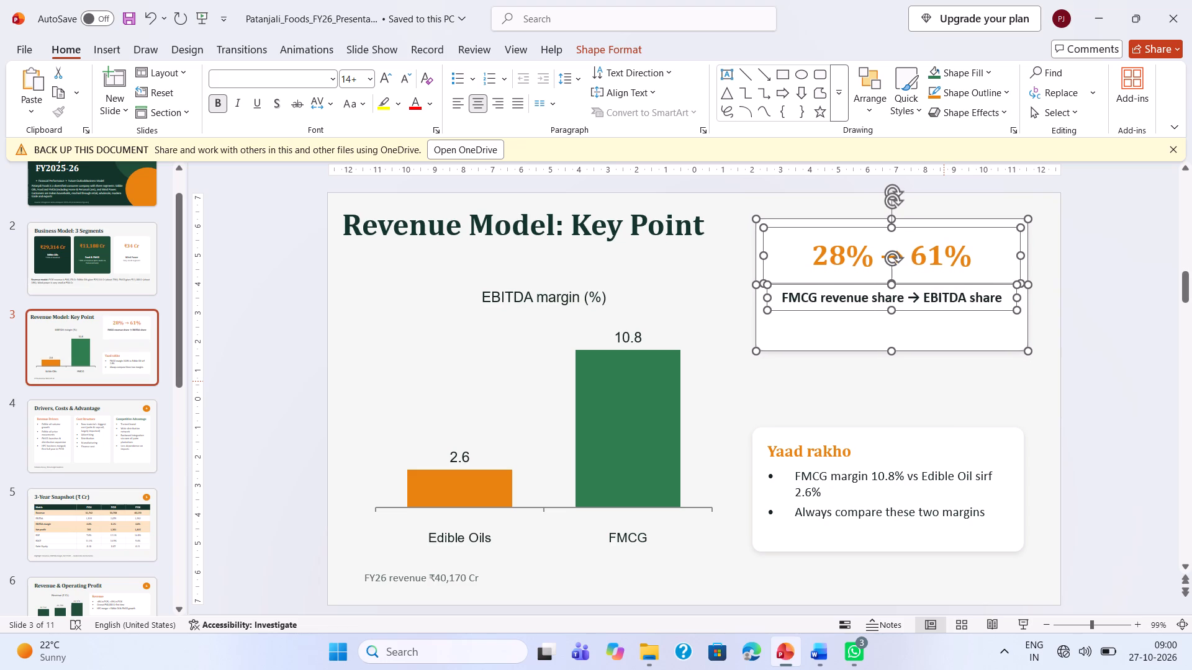
key("Up")
key("Up")
key("Up")
key("Up")
key("Up")
key("Up")
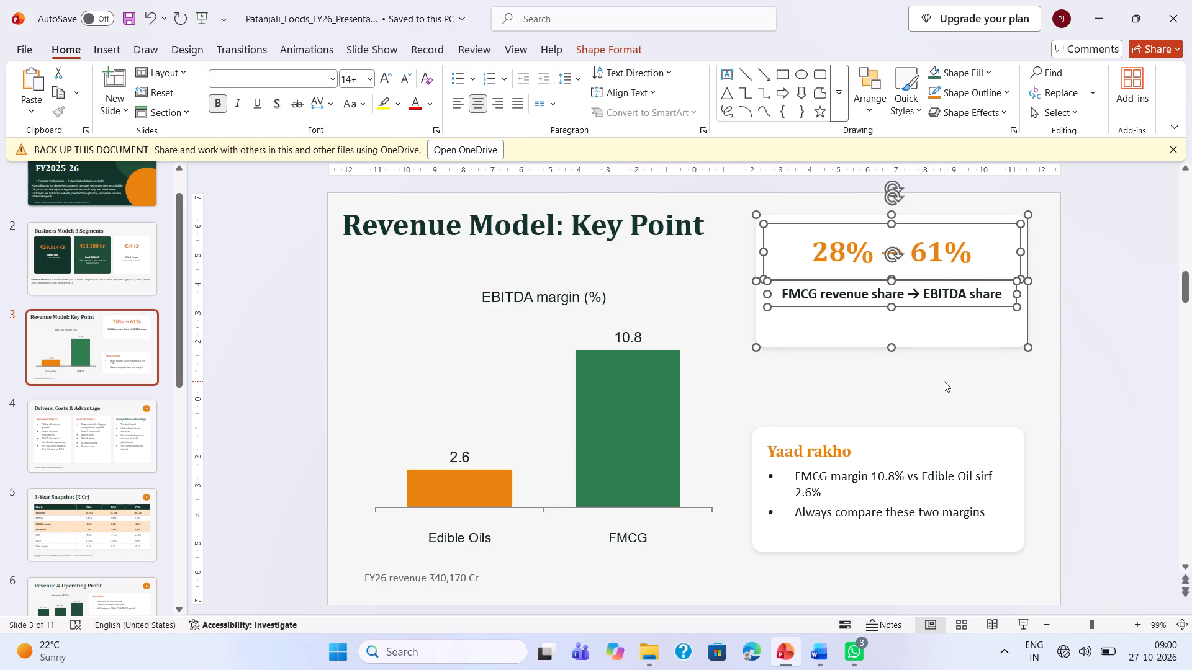
key("Down")
key("Down")
key("Down")
key("Down")
key("Down")
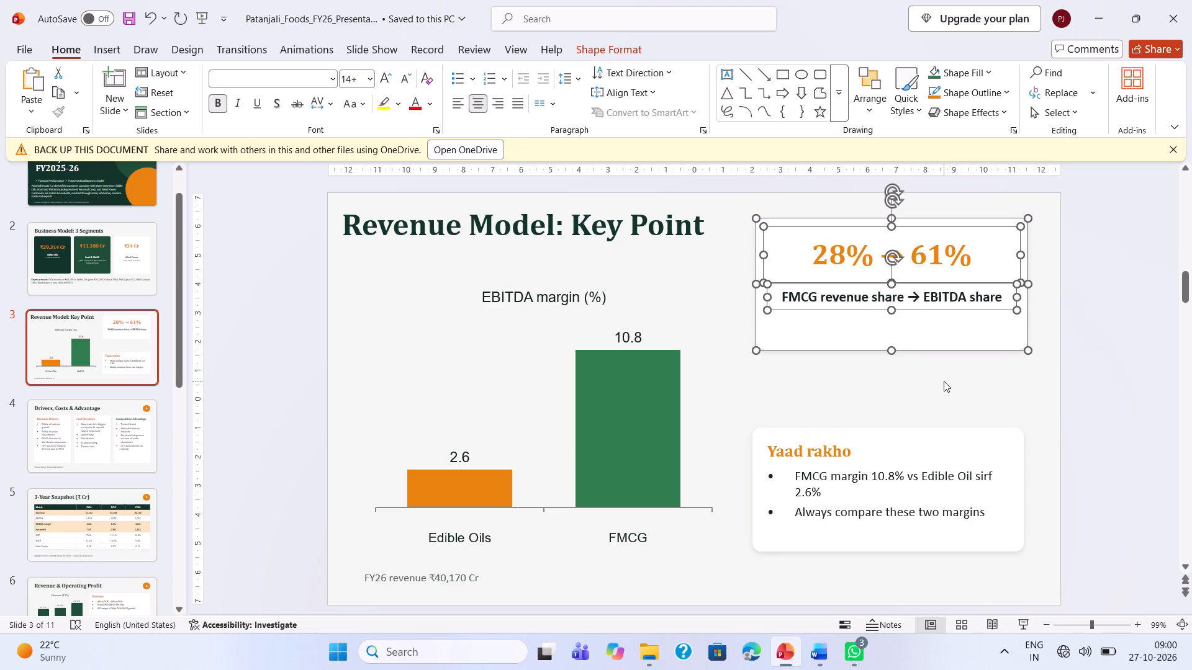
key("Up")
key("Up")
key("Up")
key("Up")
key("Right")
key("Down")
key("Down")
key("Up")
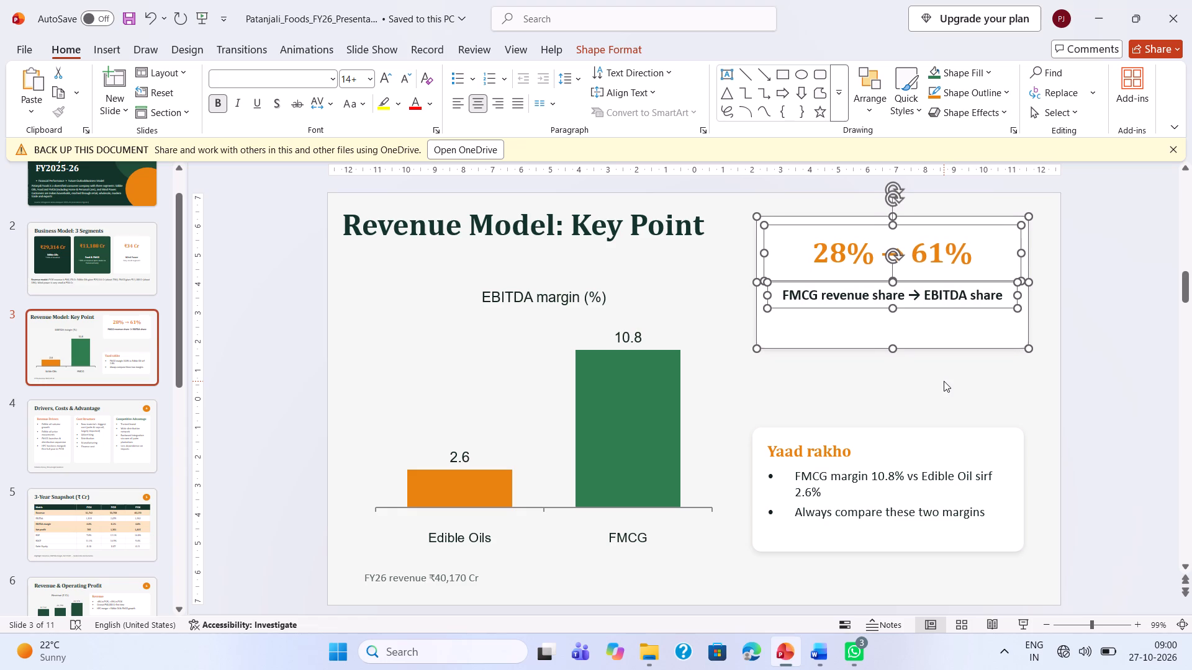
key("Up")
key("Up")
key("Up")
key("Right")
key("Right")
key("Right")
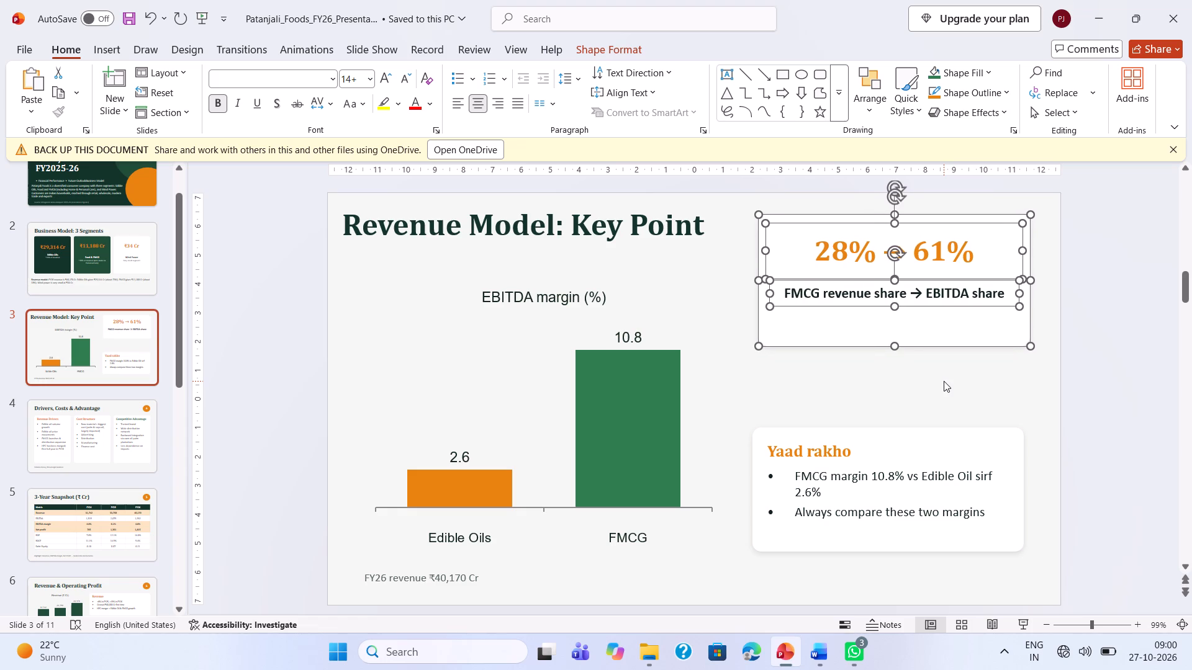
key("Right")
key("Right")
key("Right")
key("Up")
key("Up")
key("Up")
key("Up")
key("Up")
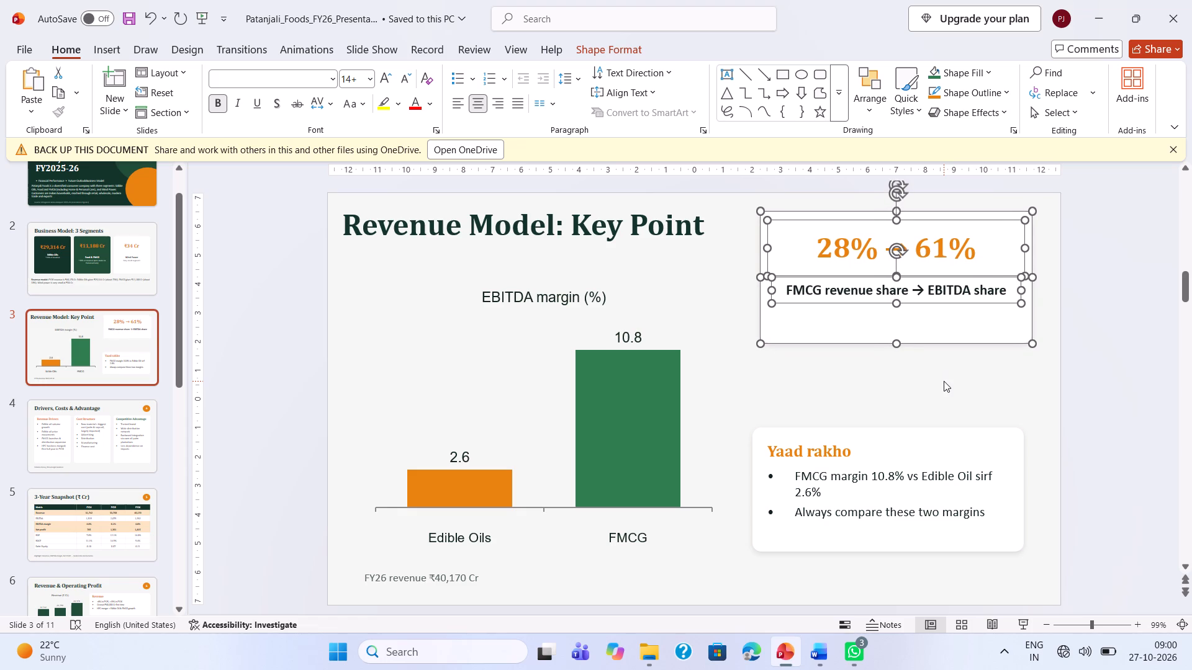
key("Down")
key("Down")
key("Down")
key("Down")
key("Up")
key("Down")
key("Up")
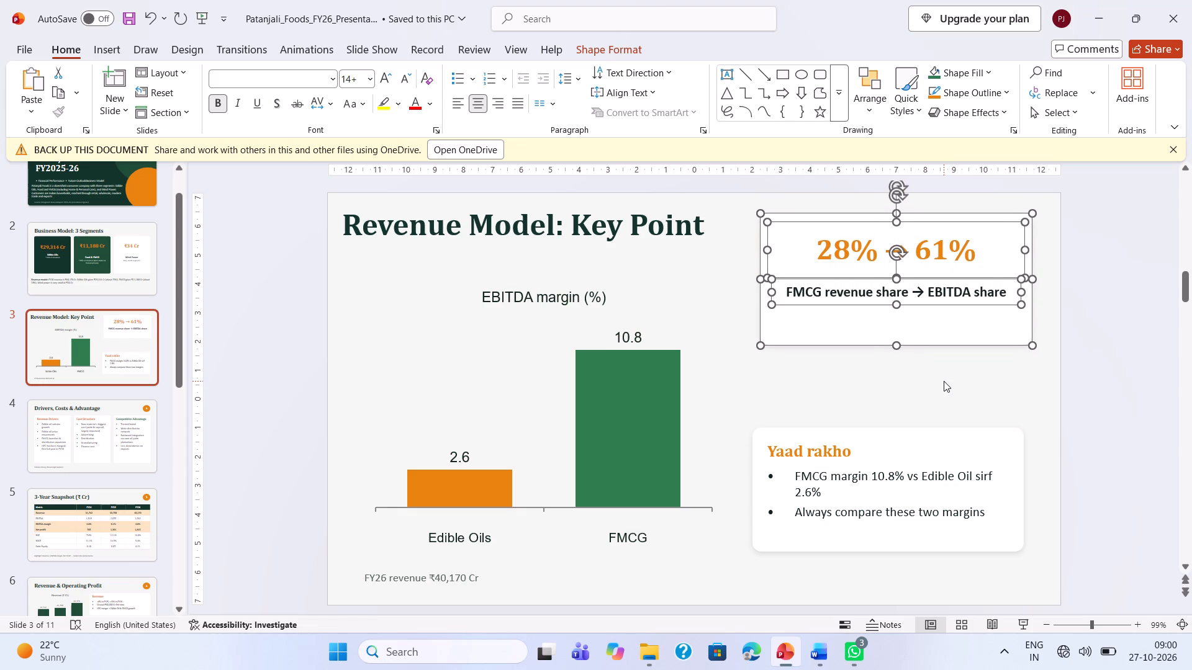
Nudge the 28% → 61% card with its figure and caption slightly further up and right, and save the presentation.
key("Up")
key("Up")
key("Up")
key("Up")
key("Up")
key("Down")
key("Down")
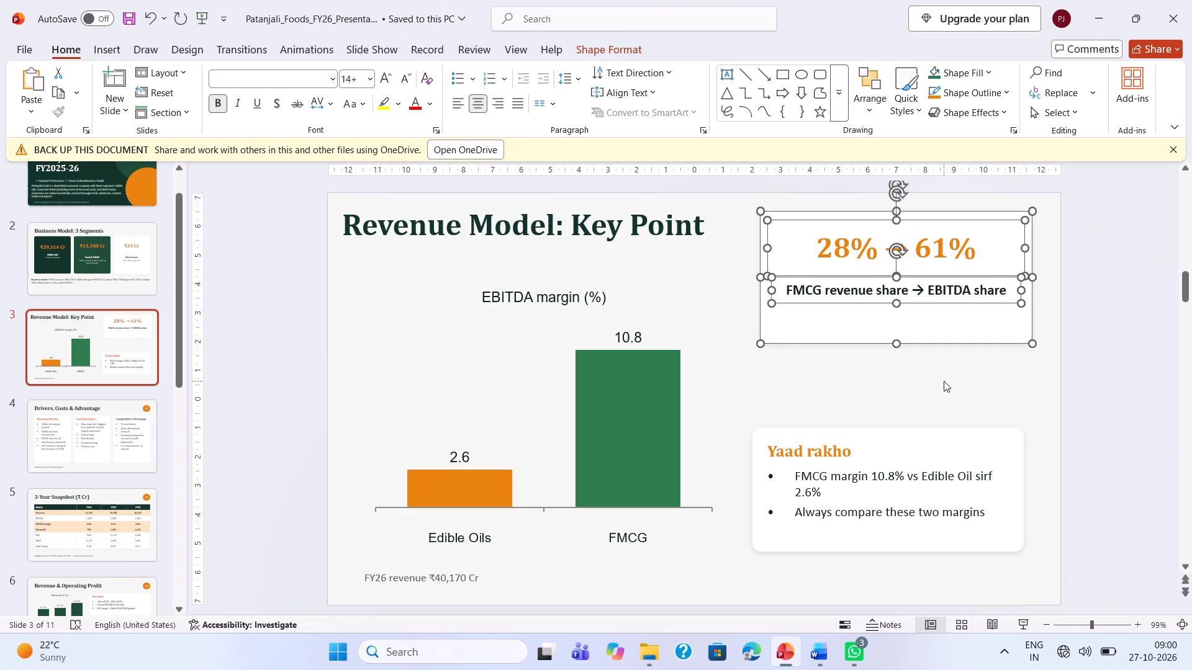
key("Down")
key("Up")
key("Up")
key("Up")
key("Up")
key("Right")
key("Up")
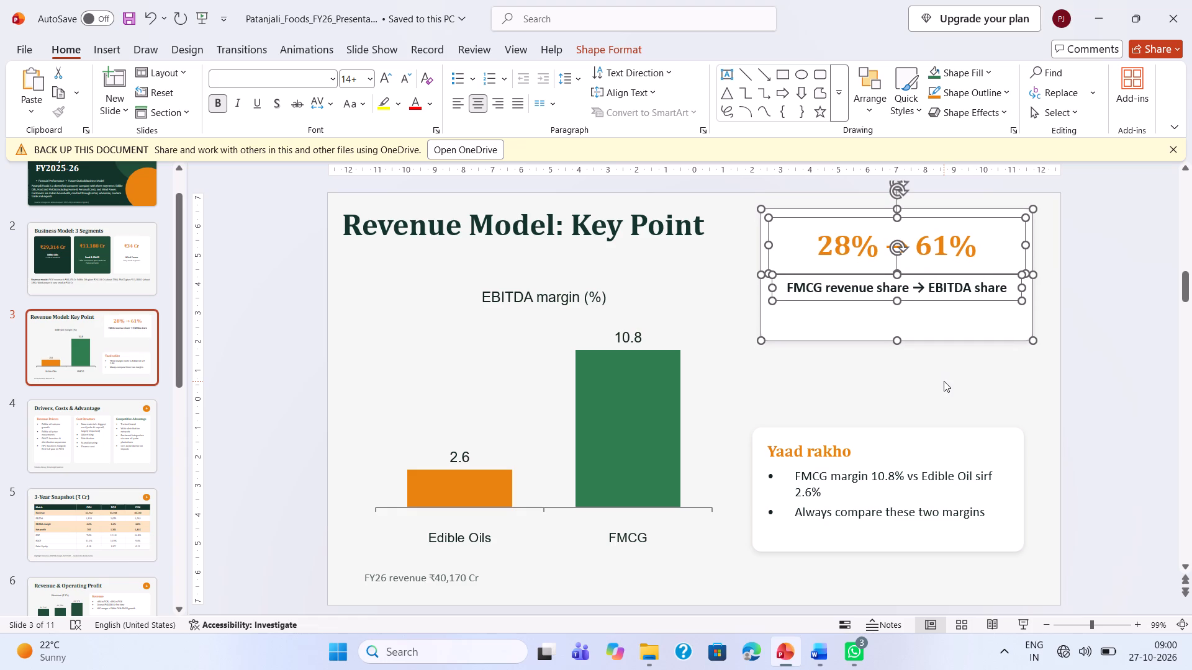
key("Up")
key("Up")
key("Right")
key("Up")
key("Up")
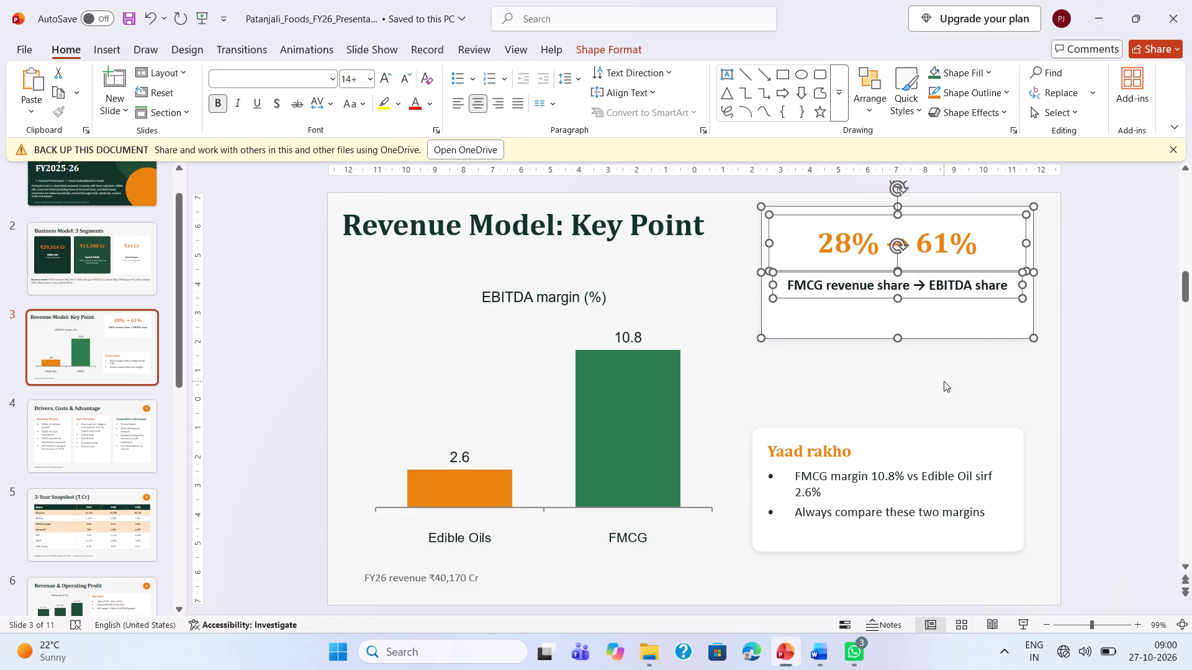
left_click(944, 381)
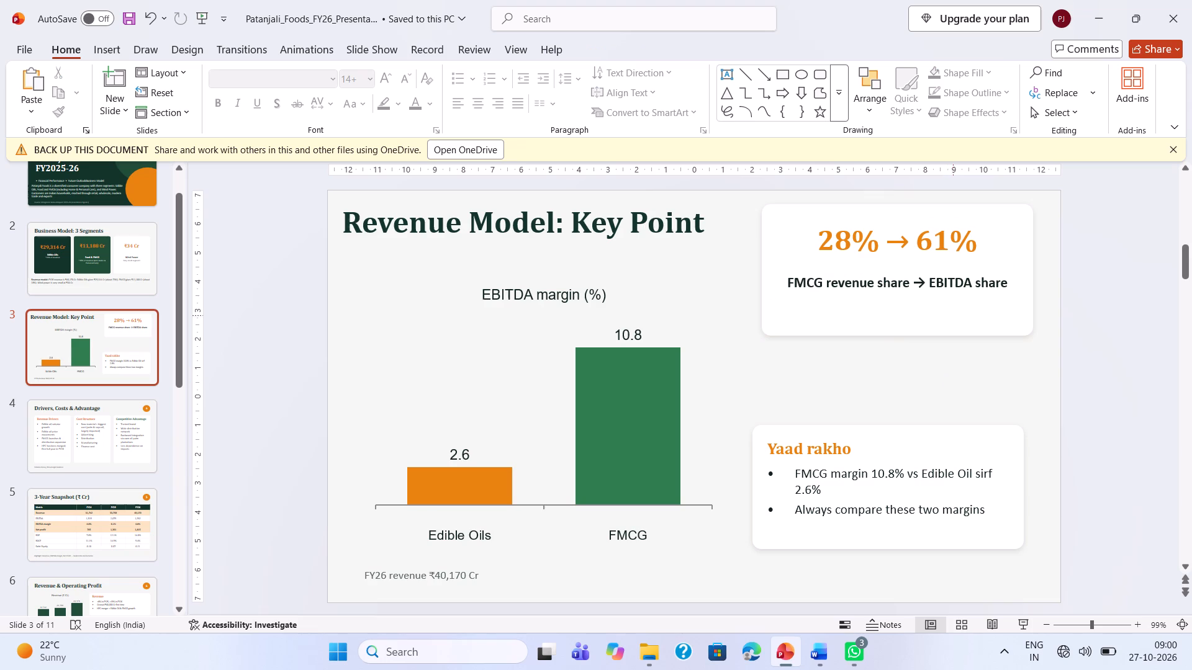
left_click(990, 243)
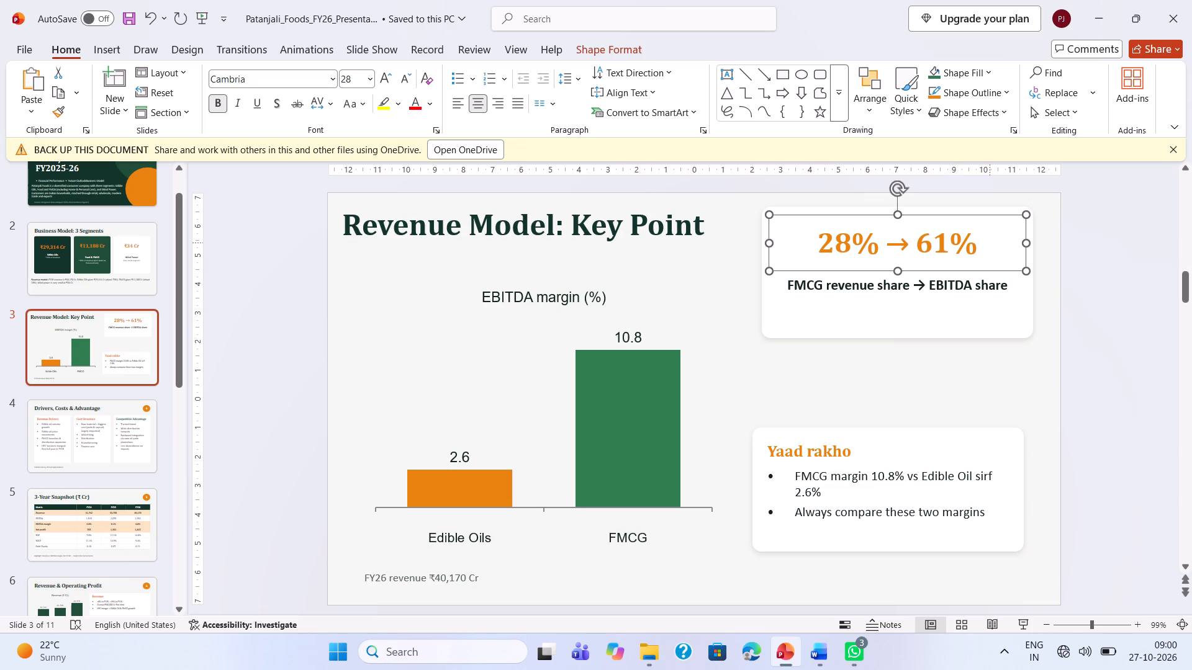
left_click(1001, 372)
key("ctrl+s")
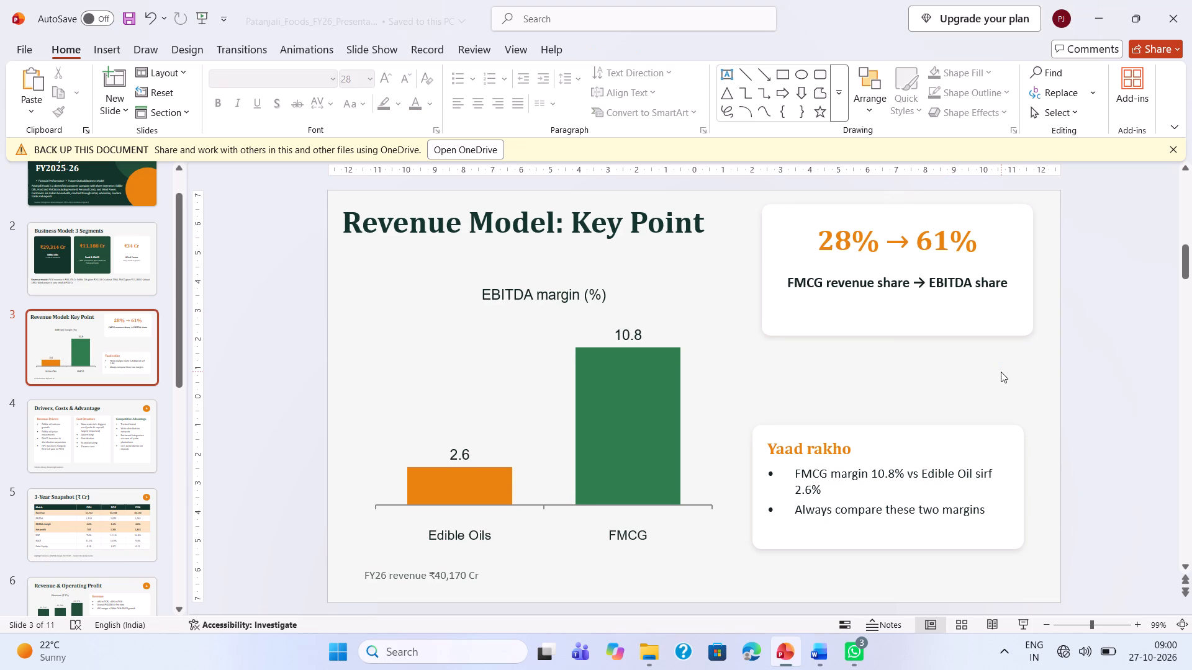
Delete the "Yaad rakho" heading text box from the lower card on the Revenue Model: Key Point slide.
left_click(933, 478)
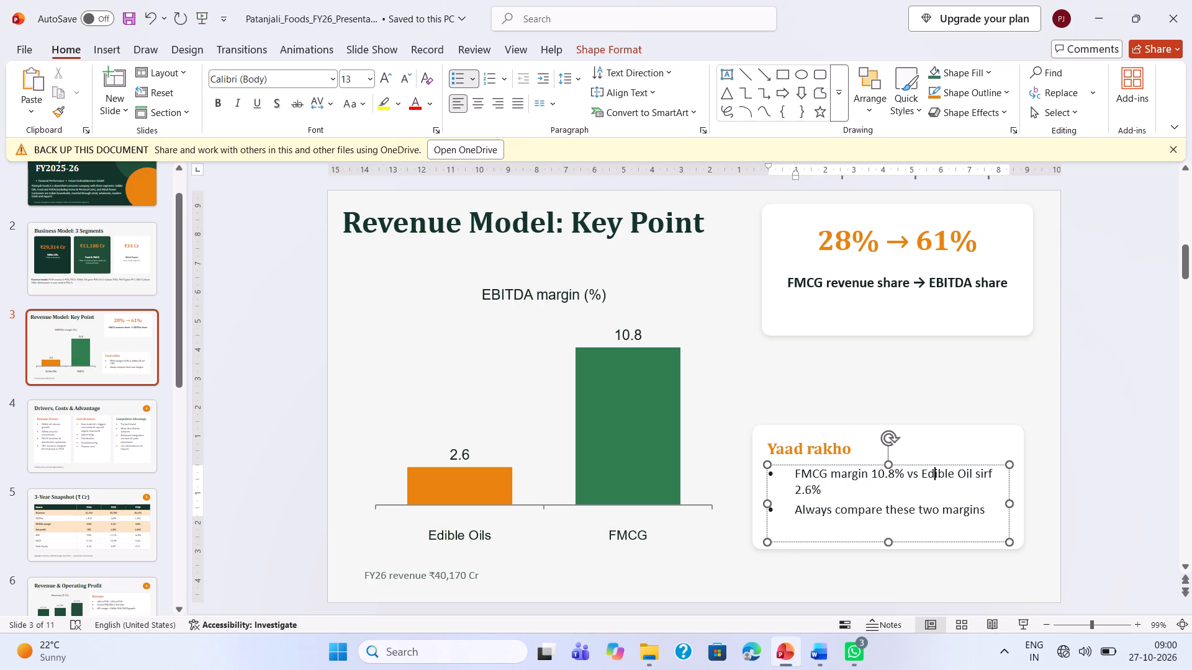
left_click(849, 449)
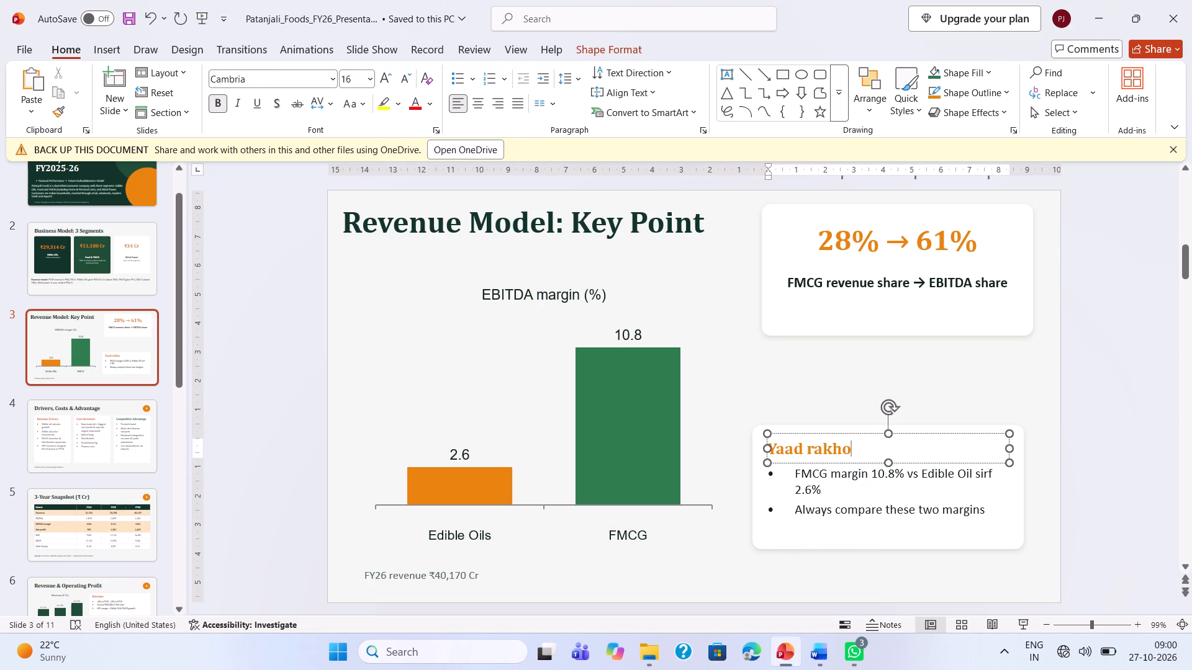
key("Delete")
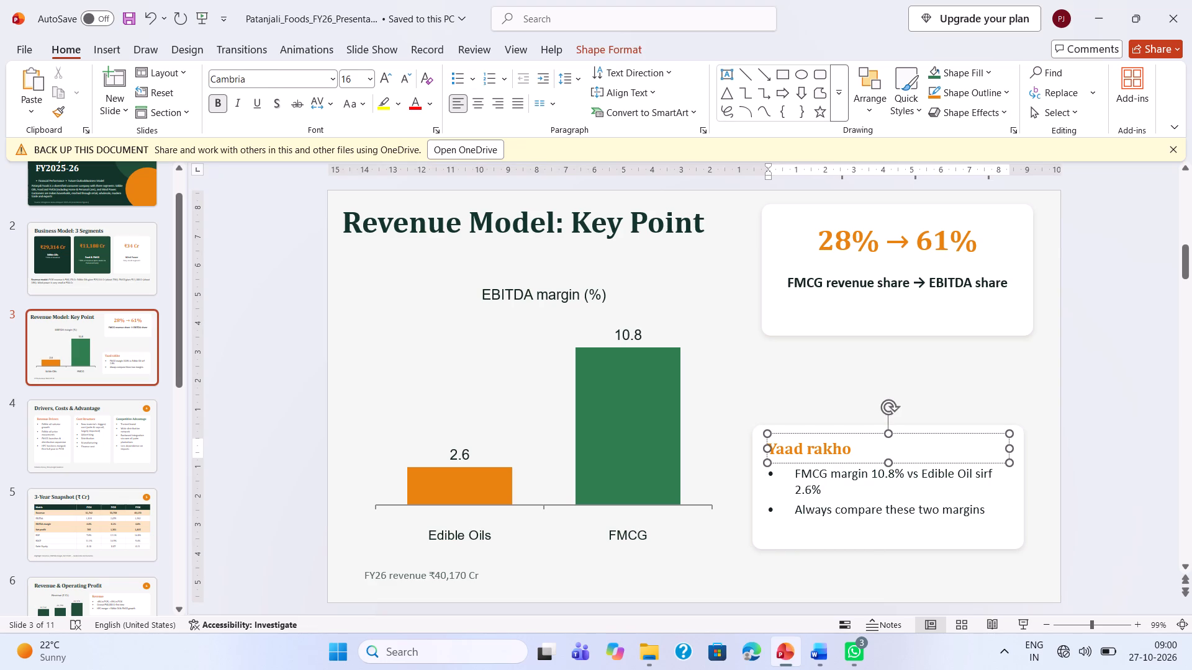
left_click(848, 431)
key("Delete")
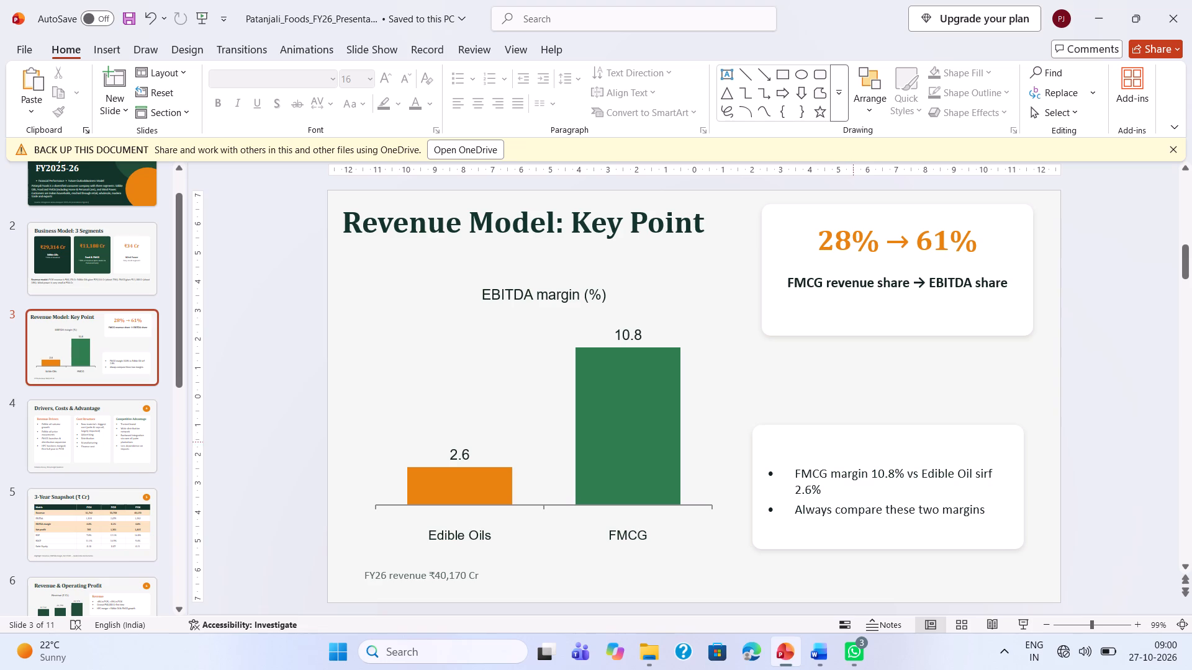
Copy the full "Key point" bullet from the presentation script in Word and return to the Key Point slide in PowerPoint.
left_click(921, 450)
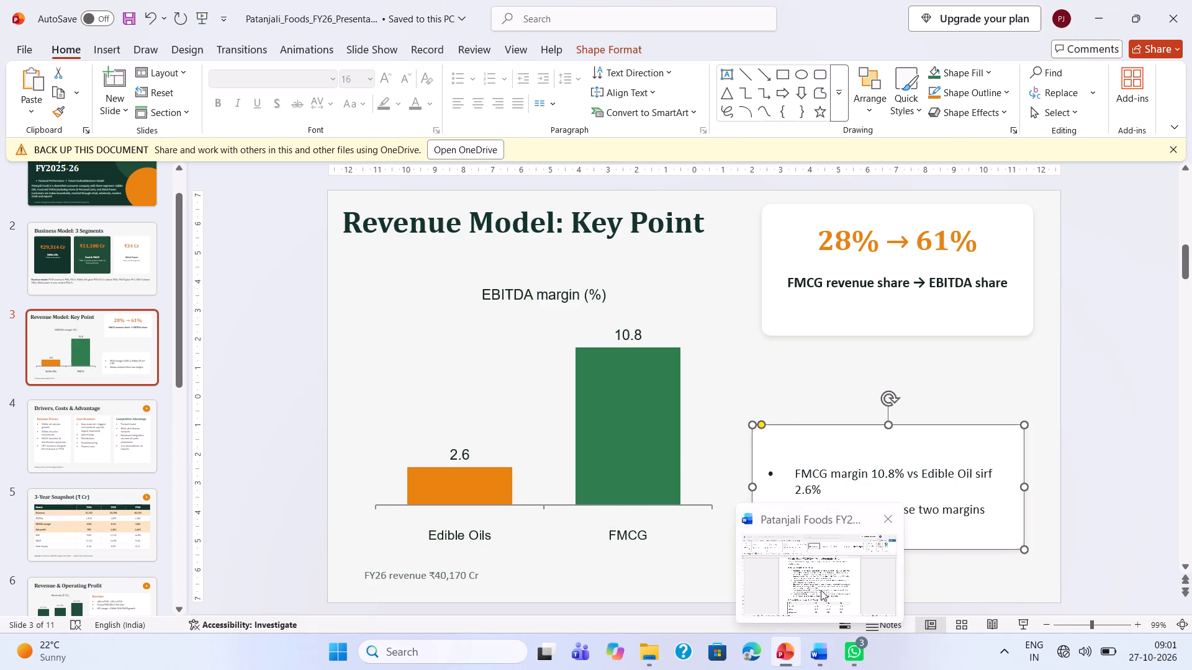
left_click(821, 590)
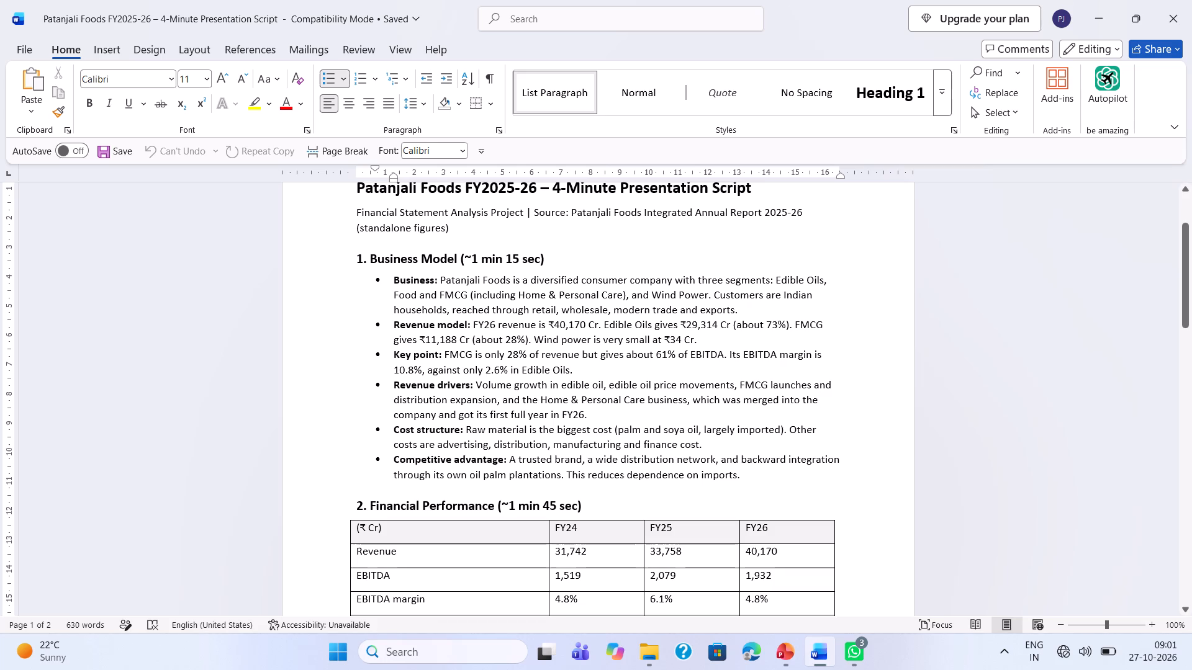
left_click_drag(393, 358, 582, 368)
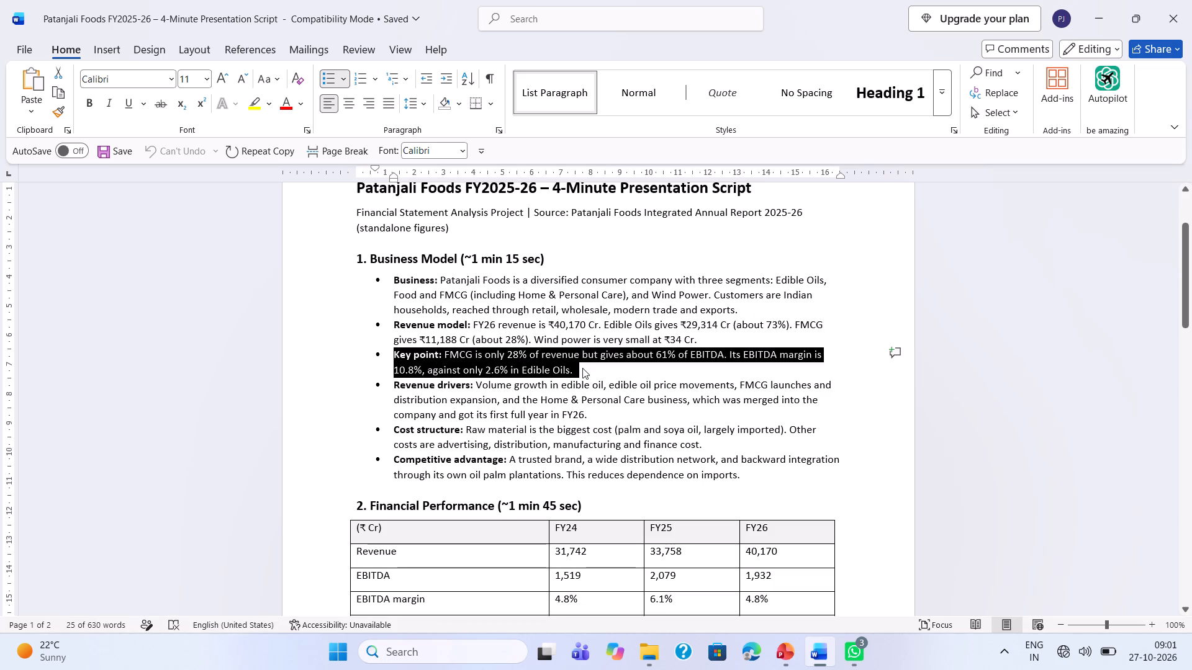
key("ctrl+c")
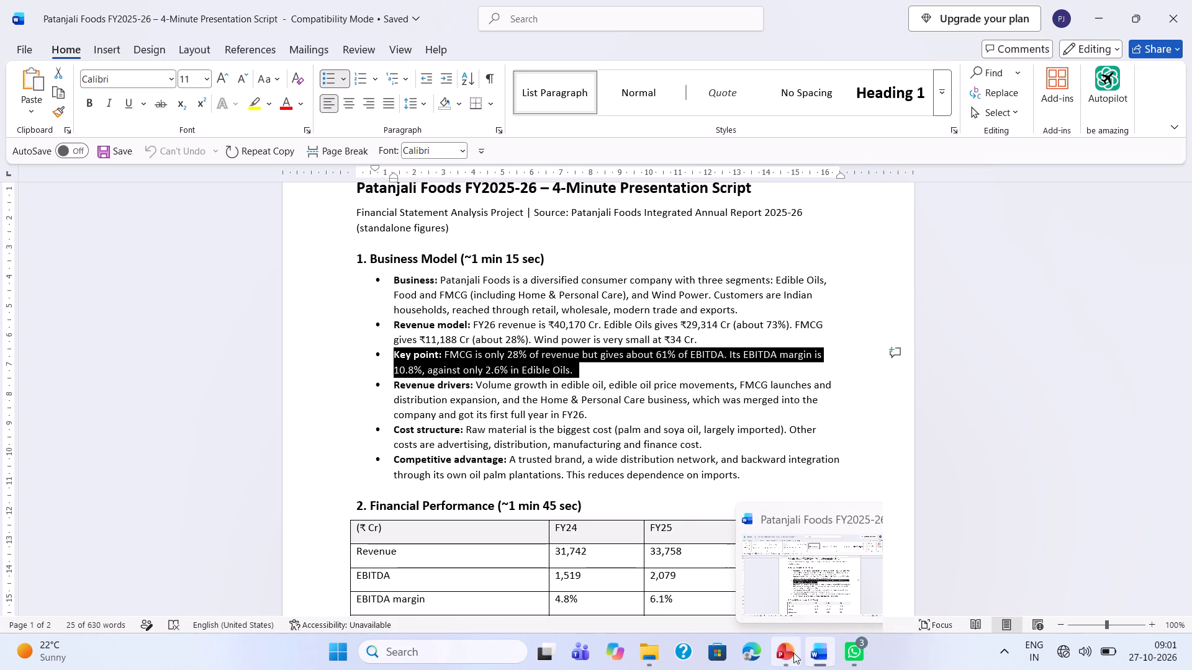
left_click(801, 601)
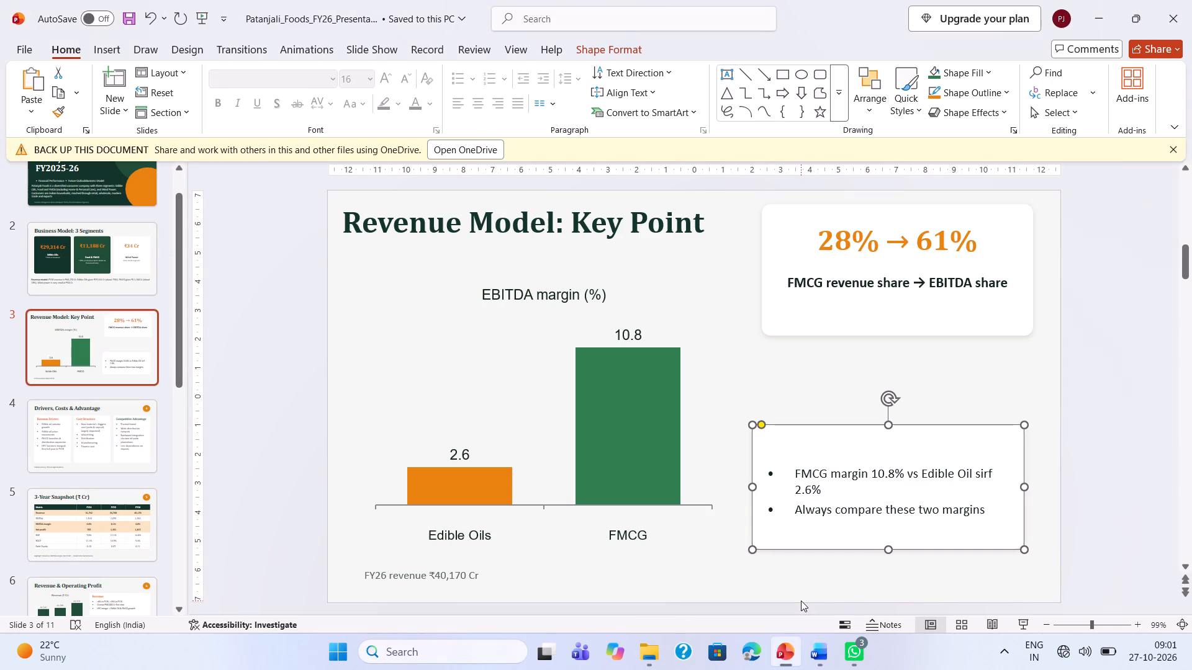
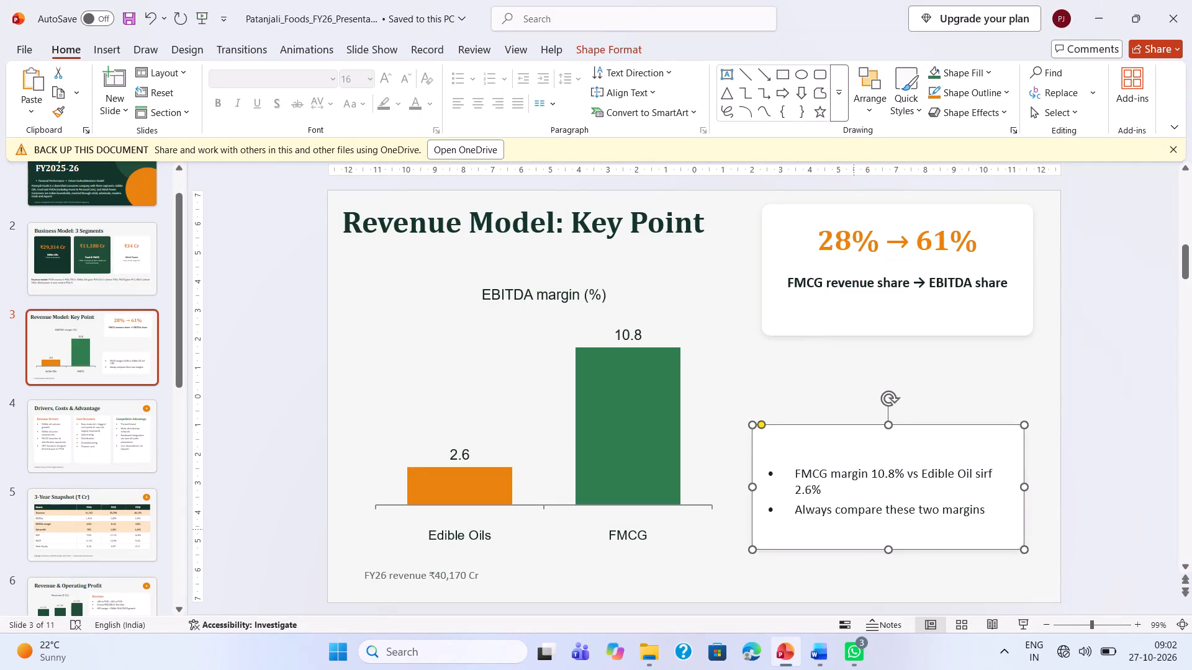
Delete the bulleted margin-comparison text box from the lower card on the Revenue Model: Key Point slide.
left_click(810, 476)
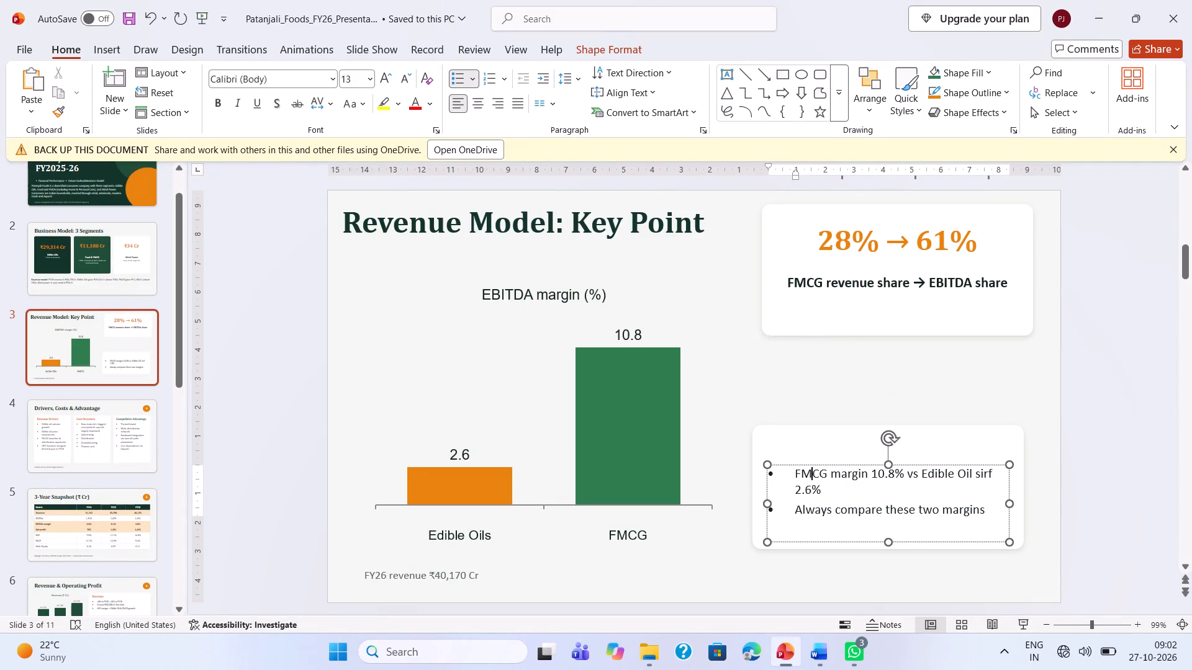
left_click(816, 465)
key("Delete")
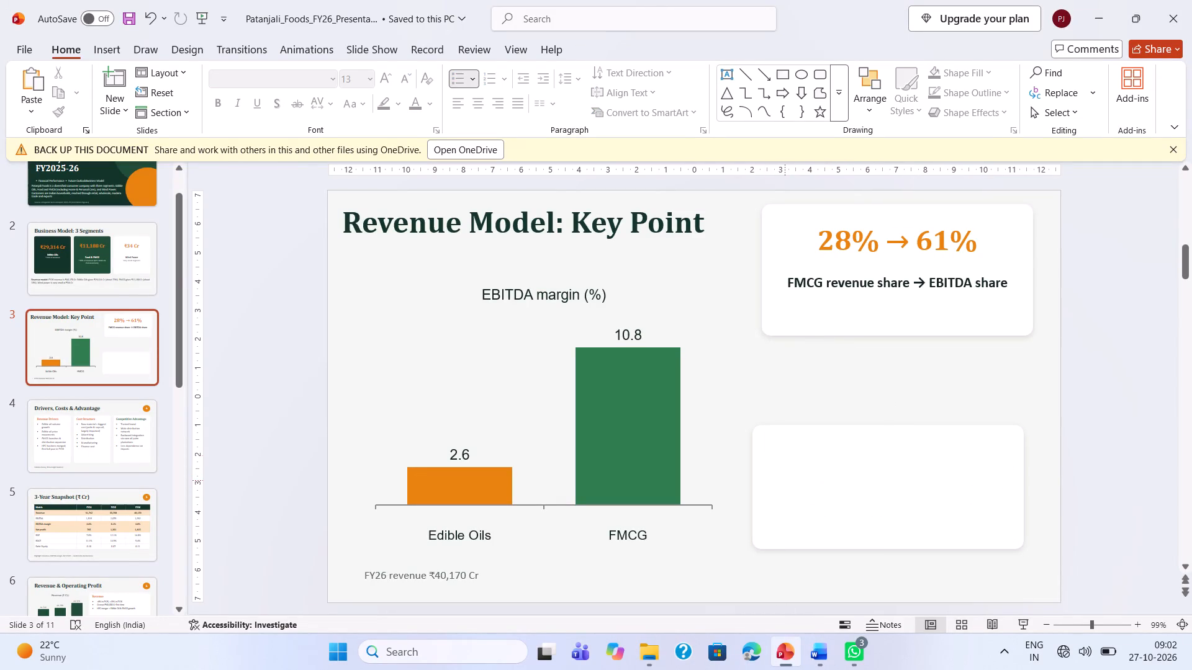
Move the empty lower card up and slightly right so it sits just below and in line with the 28% → 61% card.
left_click(780, 454)
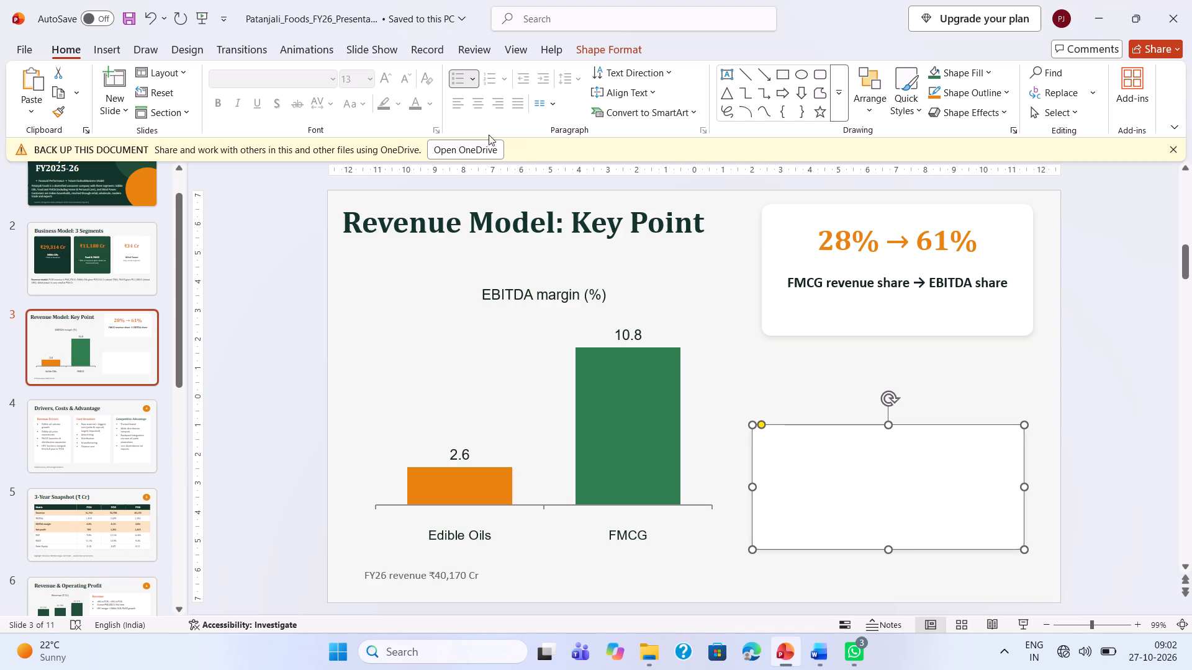
key("Up")
key("Up")
key("Up")
key("Up")
key("Up")
key("Up")
key("Up")
key("Up")
key("Up")
key("Up")
key("Up")
key("Up")
key("Up")
key("Up")
key("Up")
key("Up")
key("Up")
key("Up")
key("Up")
key("Up")
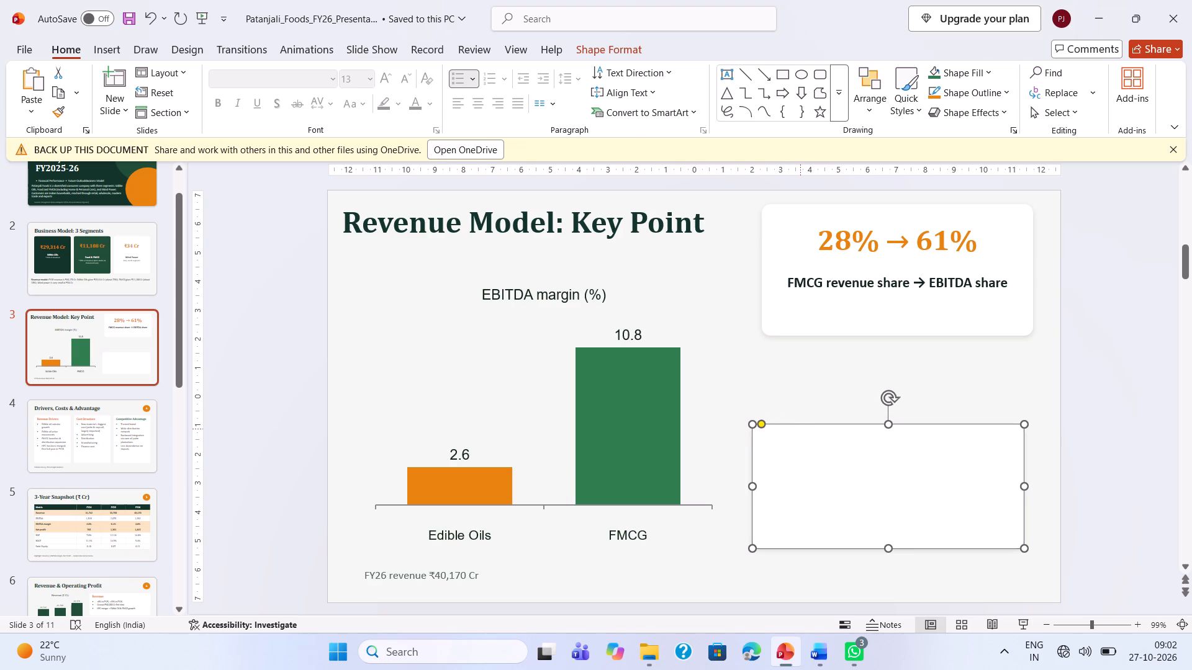
key("Right")
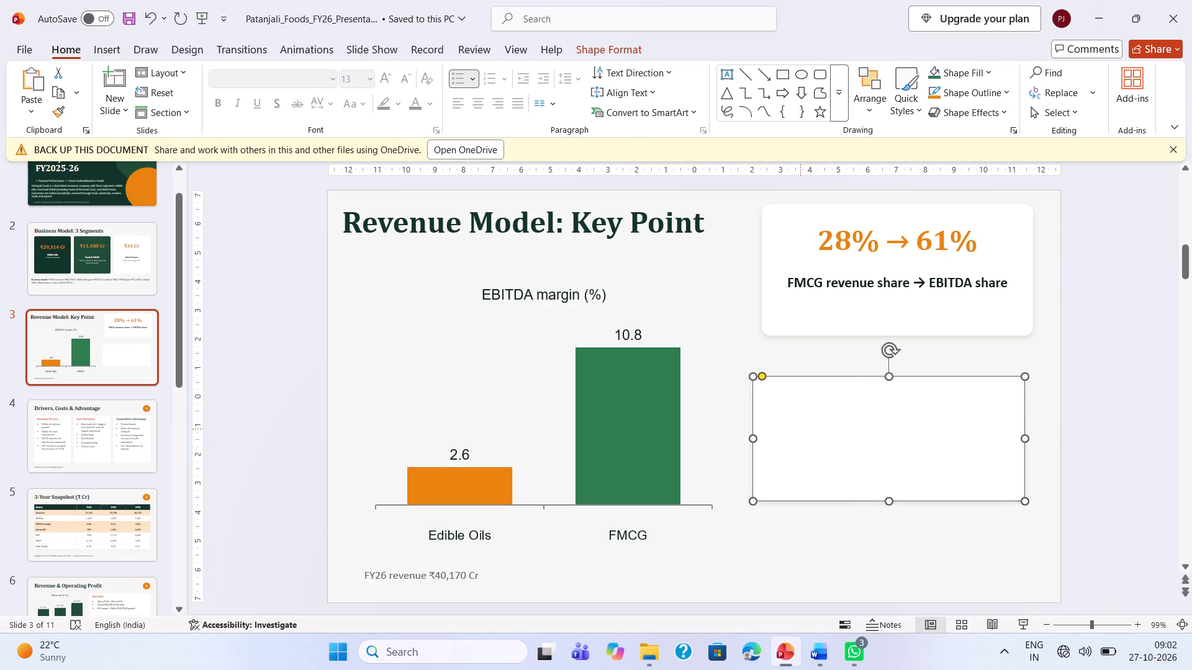
key("Up")
key("Up")
key("Right")
key("Up")
key("Right")
key("Right")
key("Right")
key("Right")
key("Right")
key("Right")
key("Right")
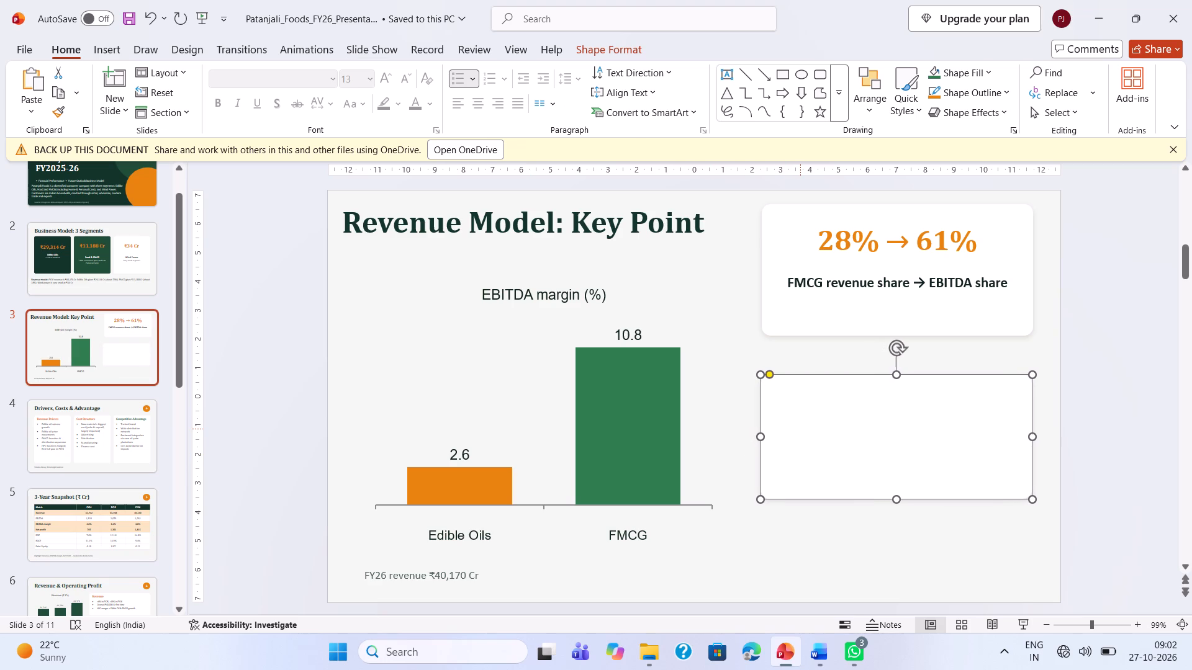
key("Right")
key("Up")
key("Up")
key("Up")
key("Right")
key("Right")
key("Right")
key("Up")
key("Up")
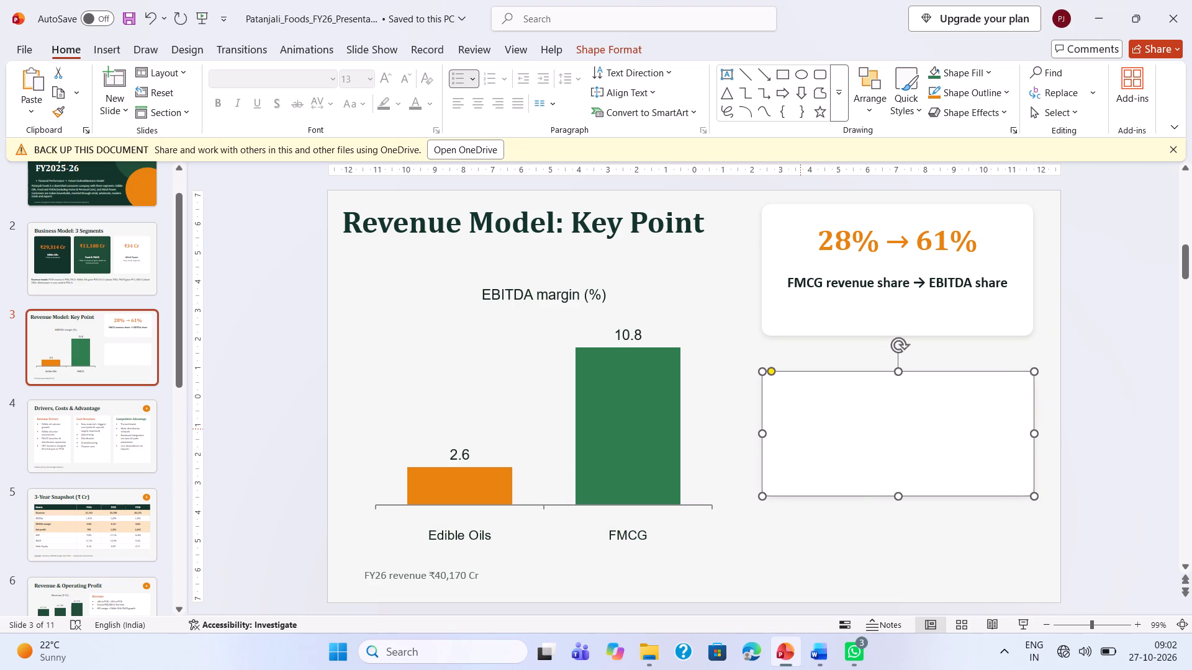
key("Up")
key("Up")
key("Up")
key("Down")
key("Down")
key("Down")
key("Down")
key("Down")
key("Down")
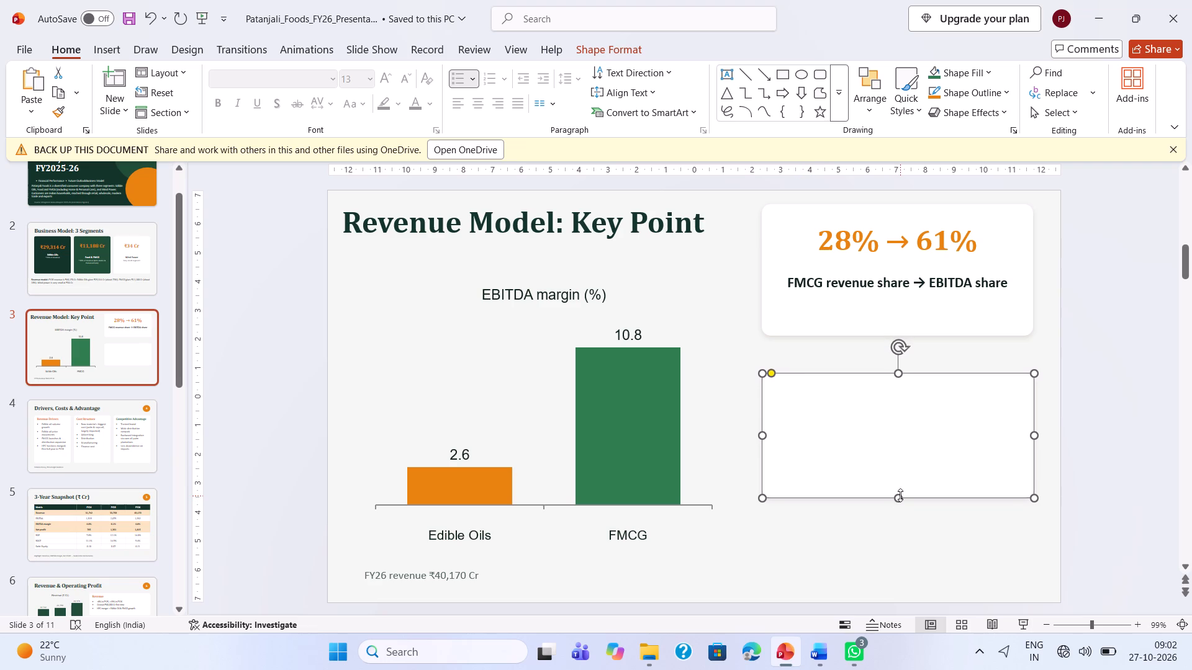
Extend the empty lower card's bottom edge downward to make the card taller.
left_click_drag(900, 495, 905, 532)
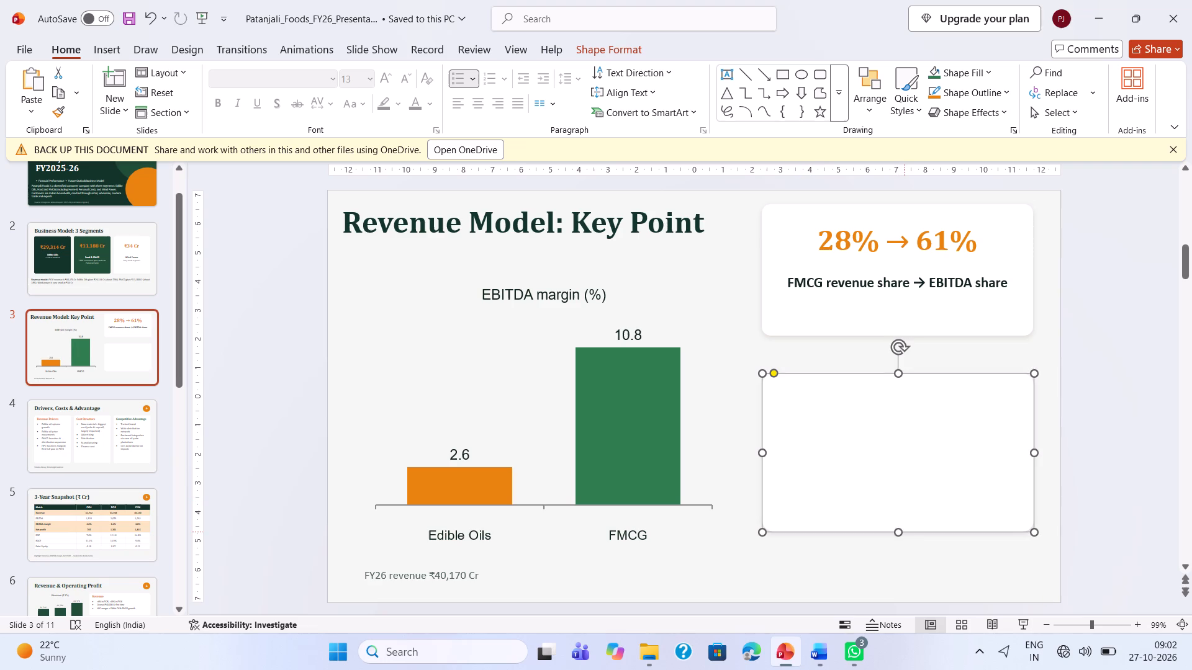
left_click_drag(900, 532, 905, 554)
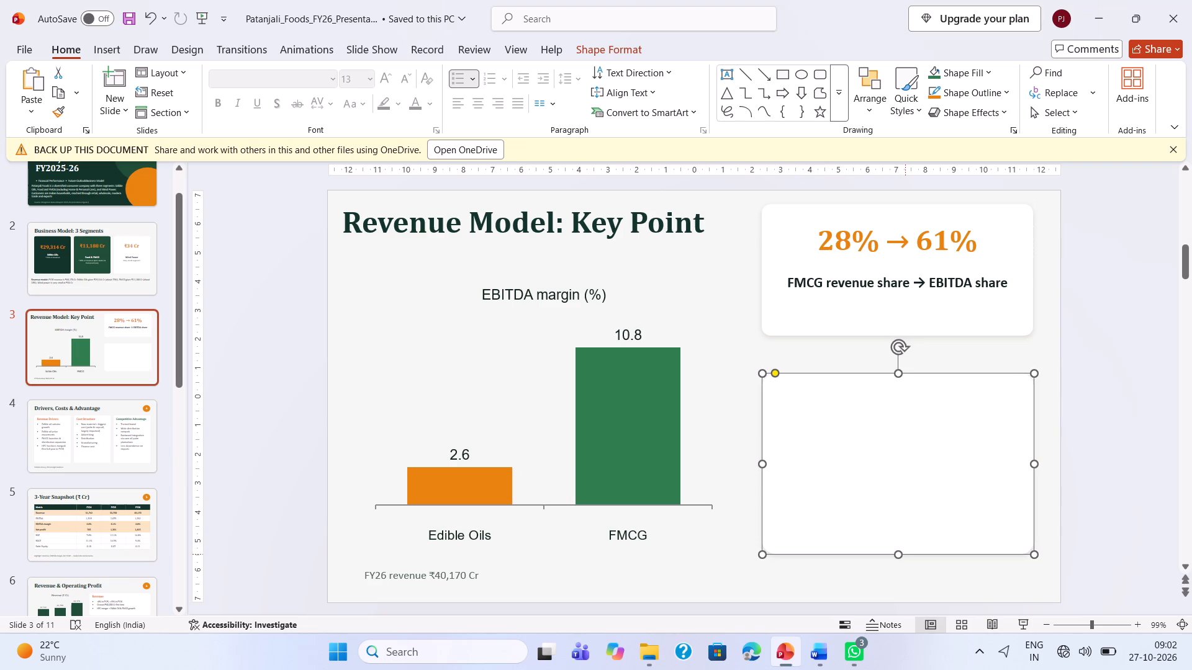
Insert a text box inside the empty lower card and paste the copied "Key point" text into it.
left_click(114, 42)
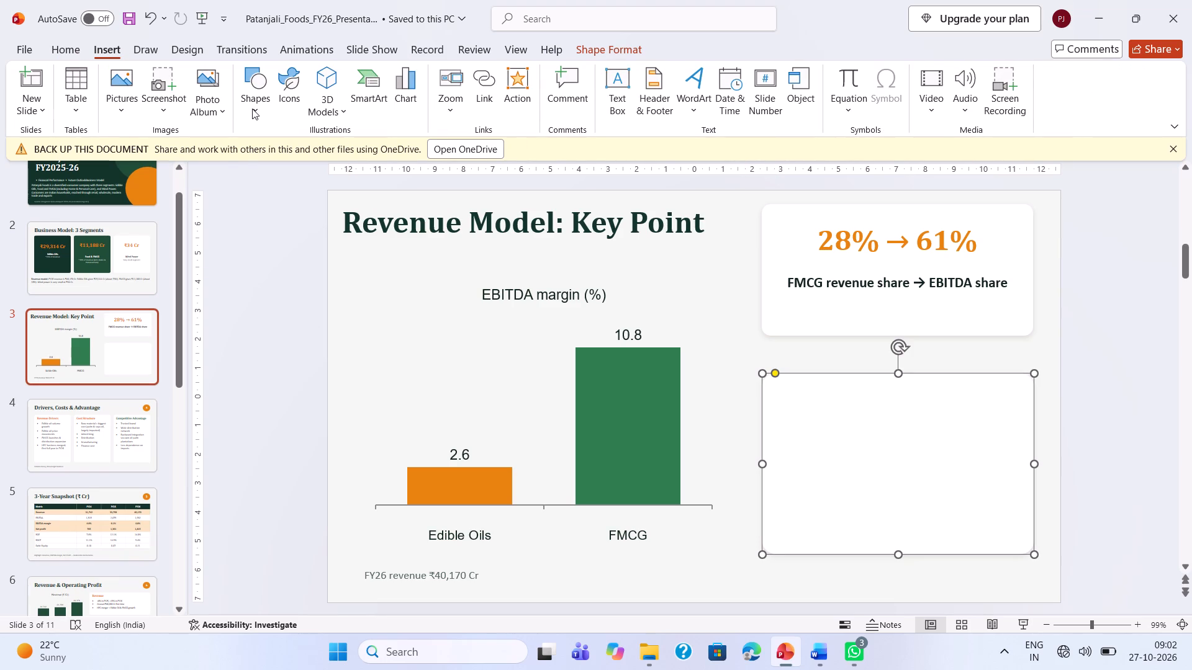
left_click(252, 109)
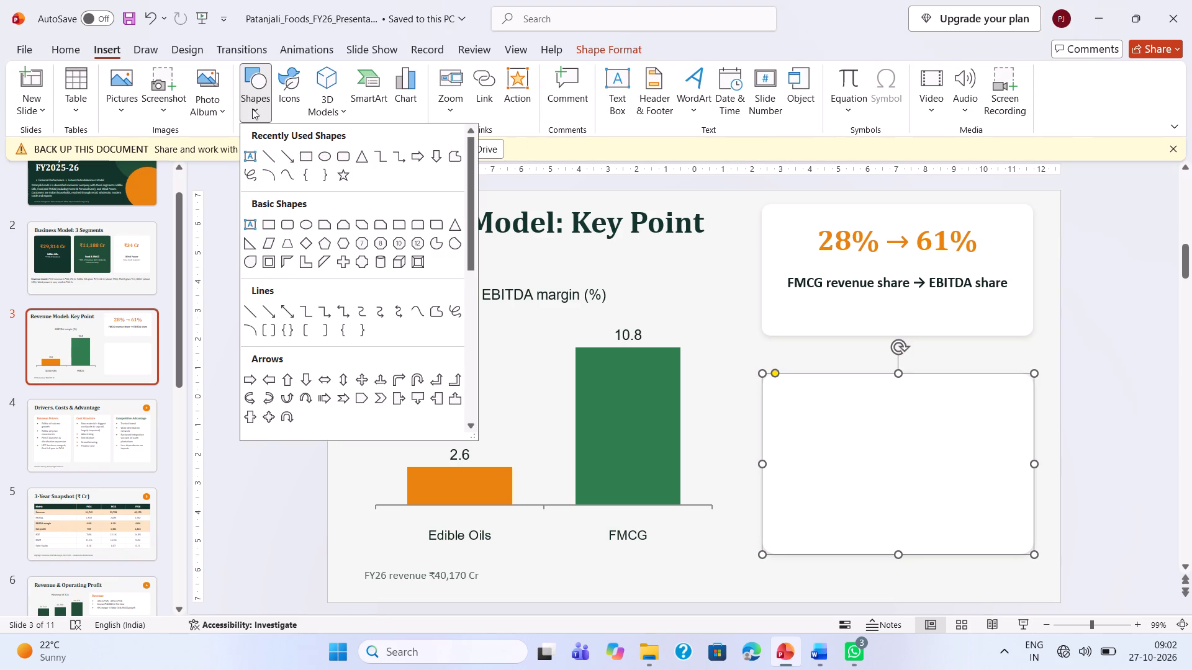
left_click(246, 156)
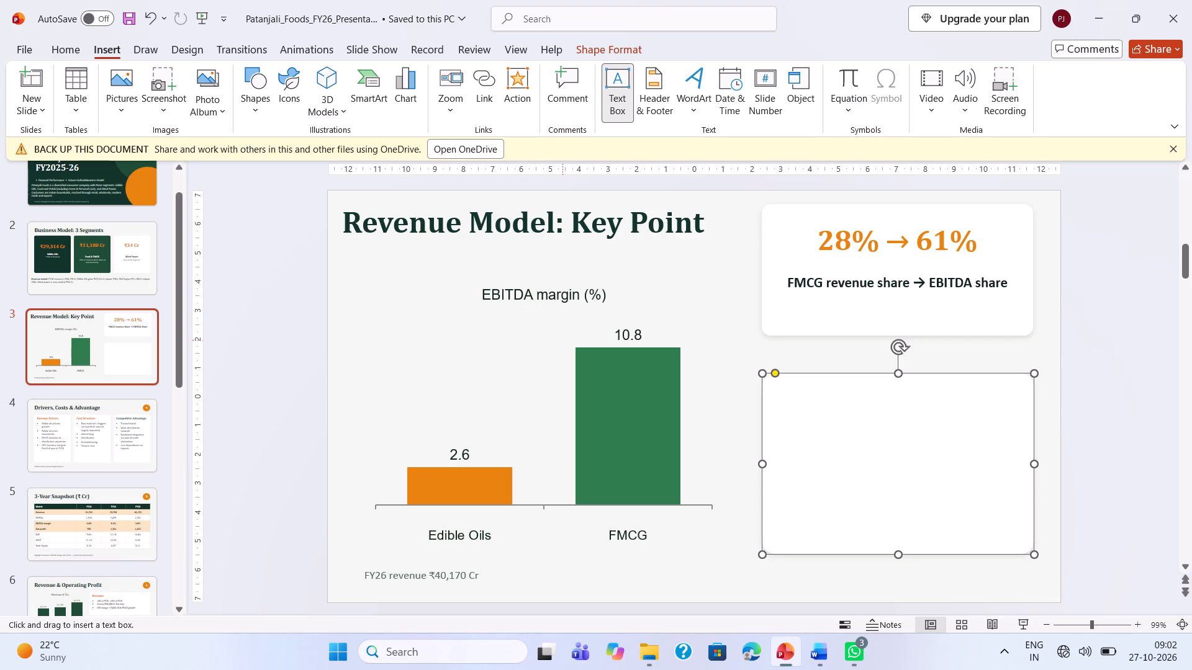
left_click_drag(786, 396, 980, 537)
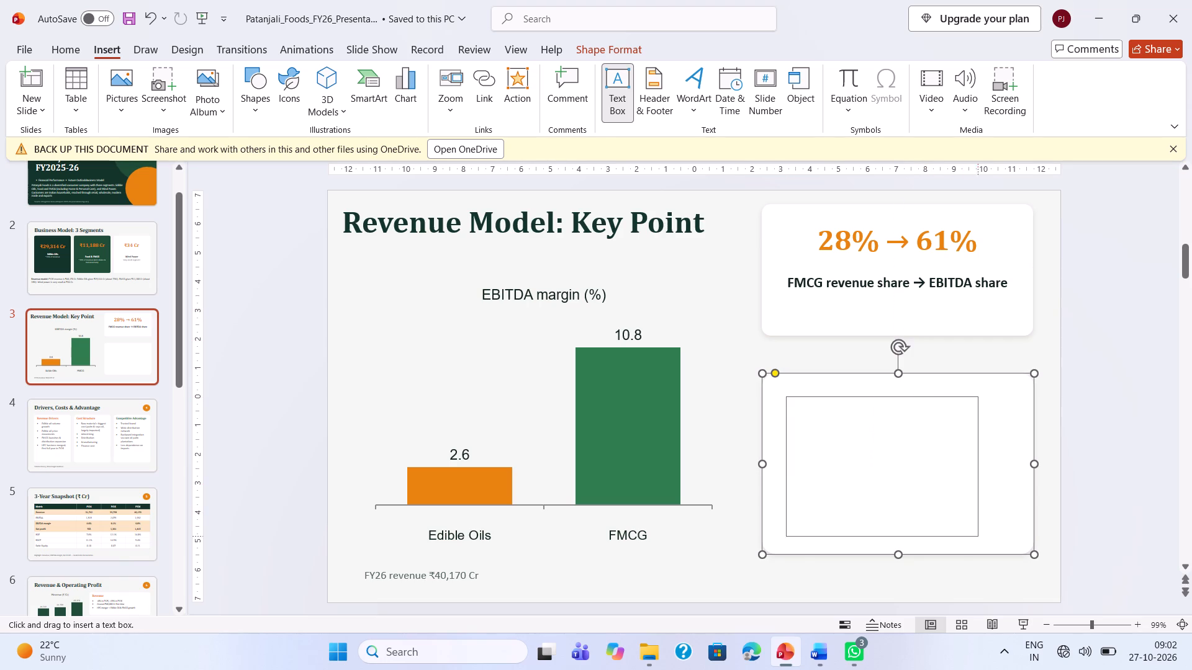
left_click_drag(980, 537, 991, 513)
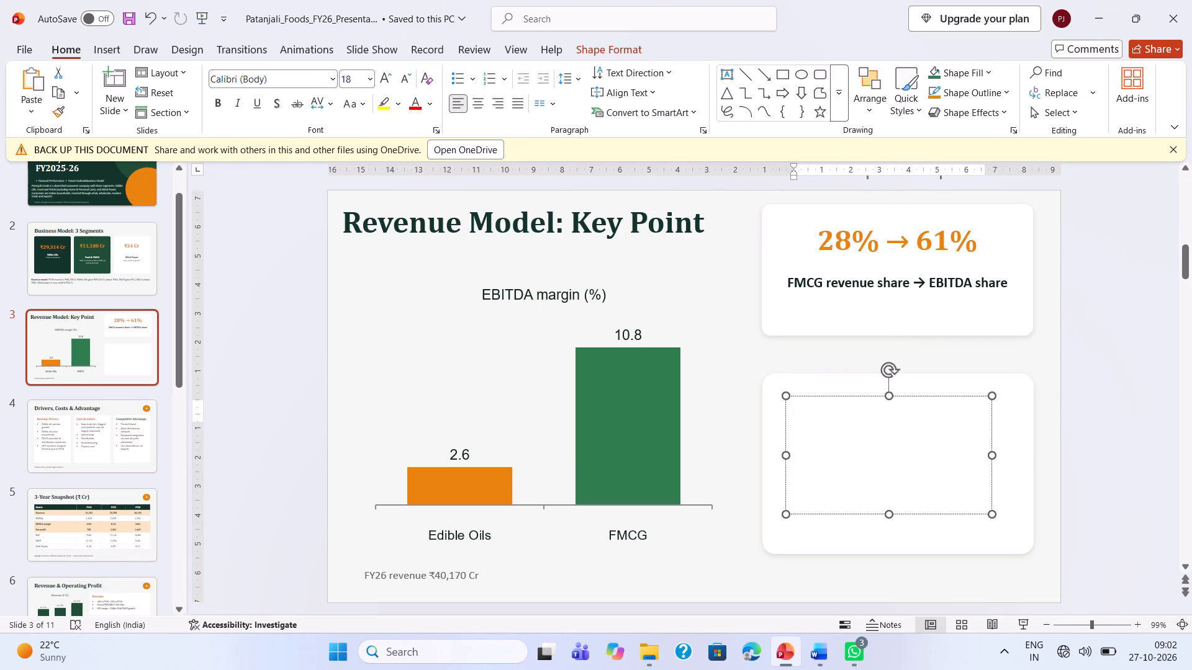
key("ctrl+v")
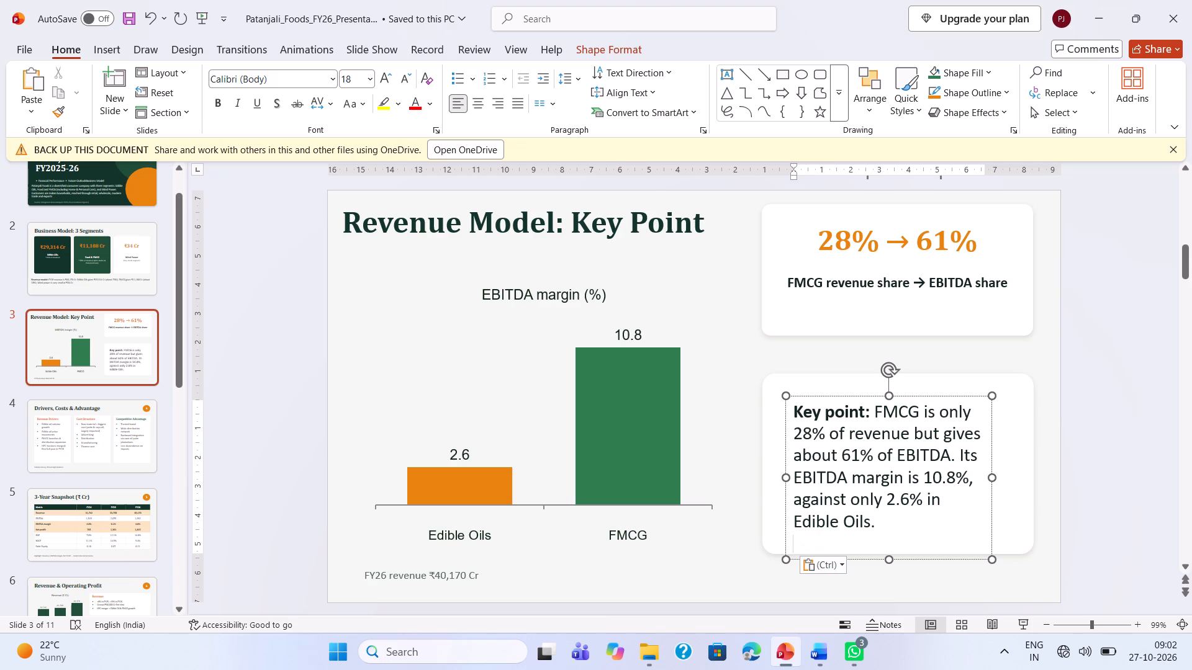
Widen the Key point text box on both sides so it spans nearly the full width of the lower card.
left_click_drag(995, 478, 1009, 476)
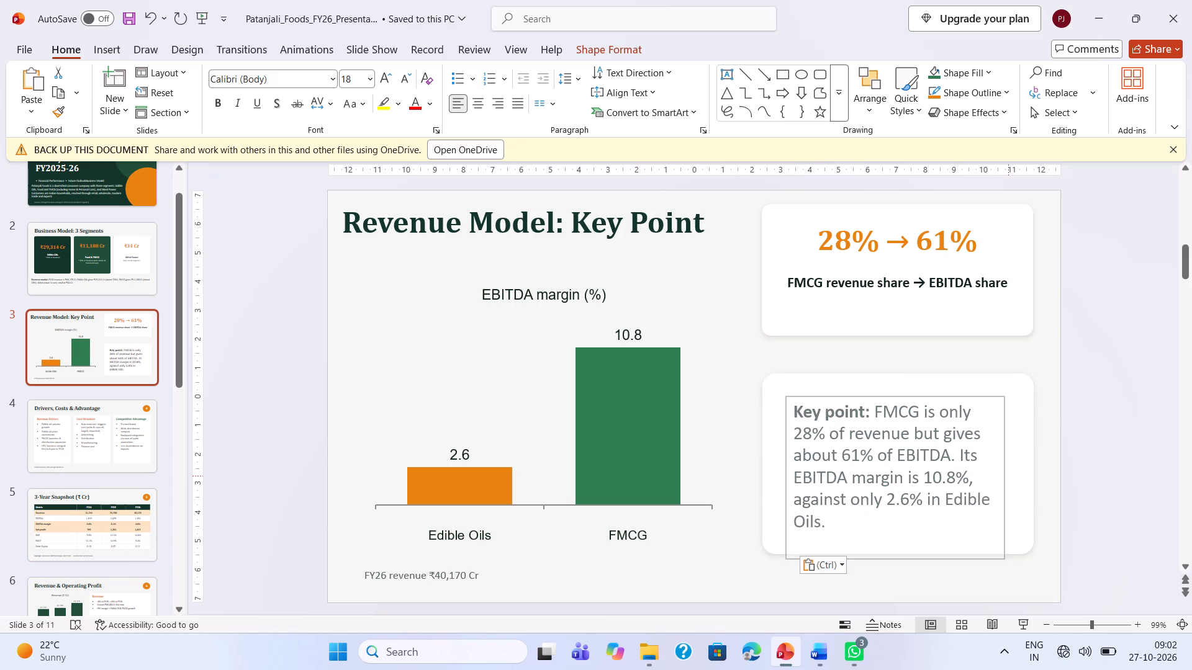
left_click_drag(1009, 476, 1026, 474)
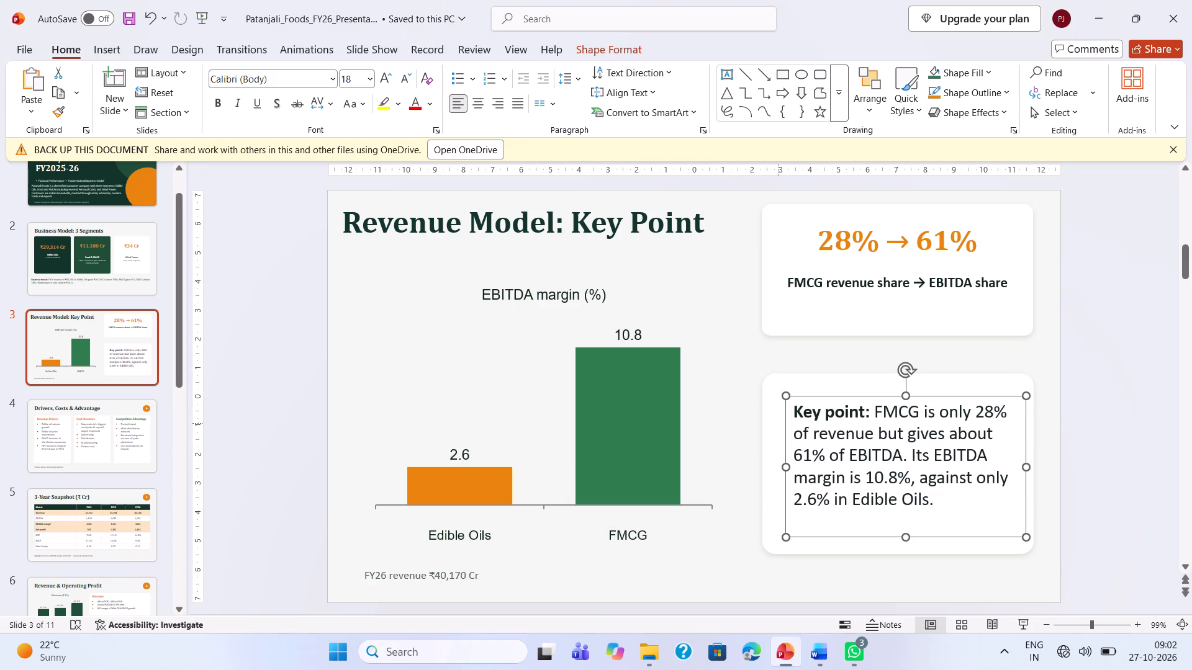
left_click_drag(790, 468, 772, 468)
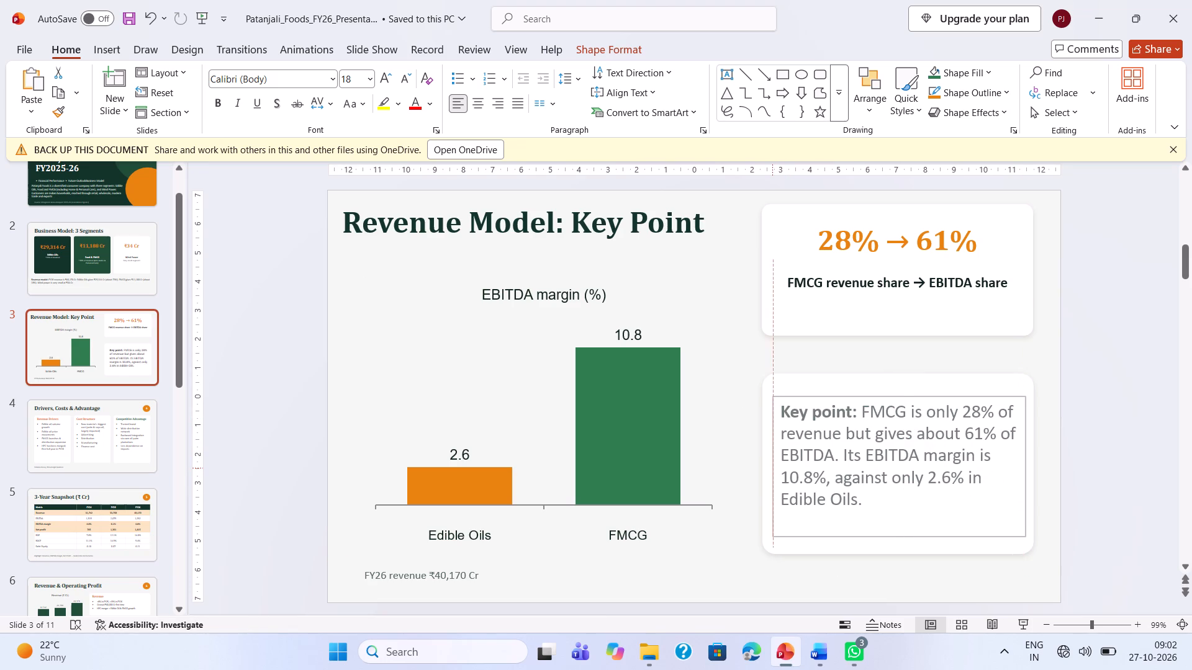
left_click_drag(772, 468, 773, 468)
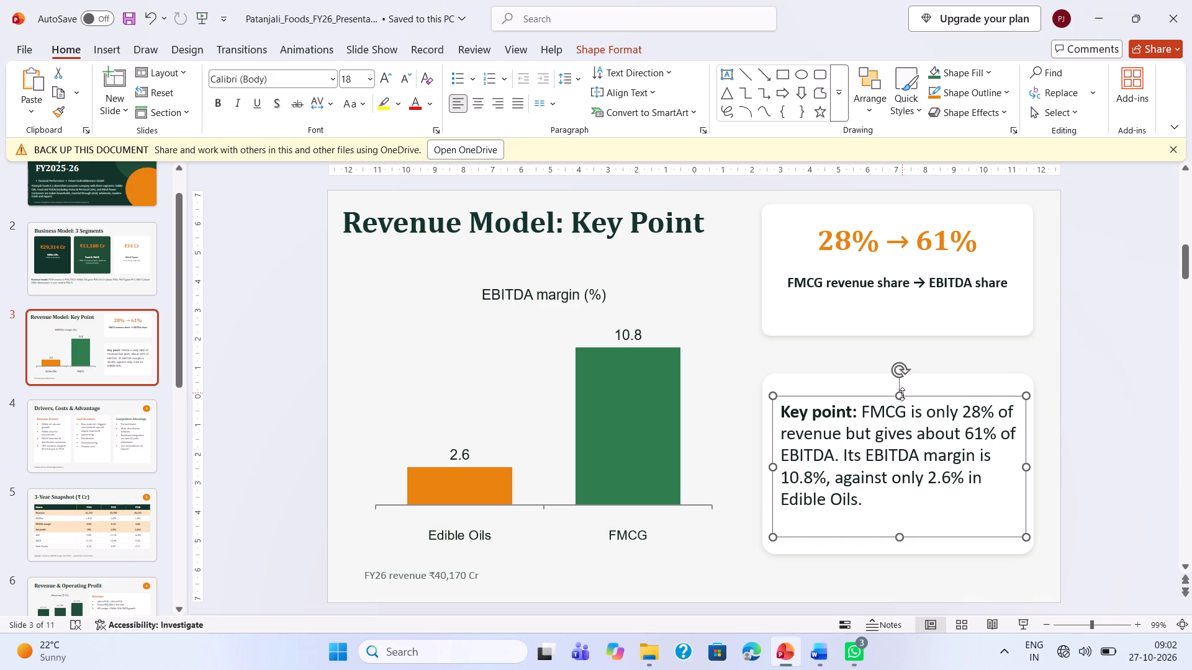
left_click_drag(902, 397, 905, 386)
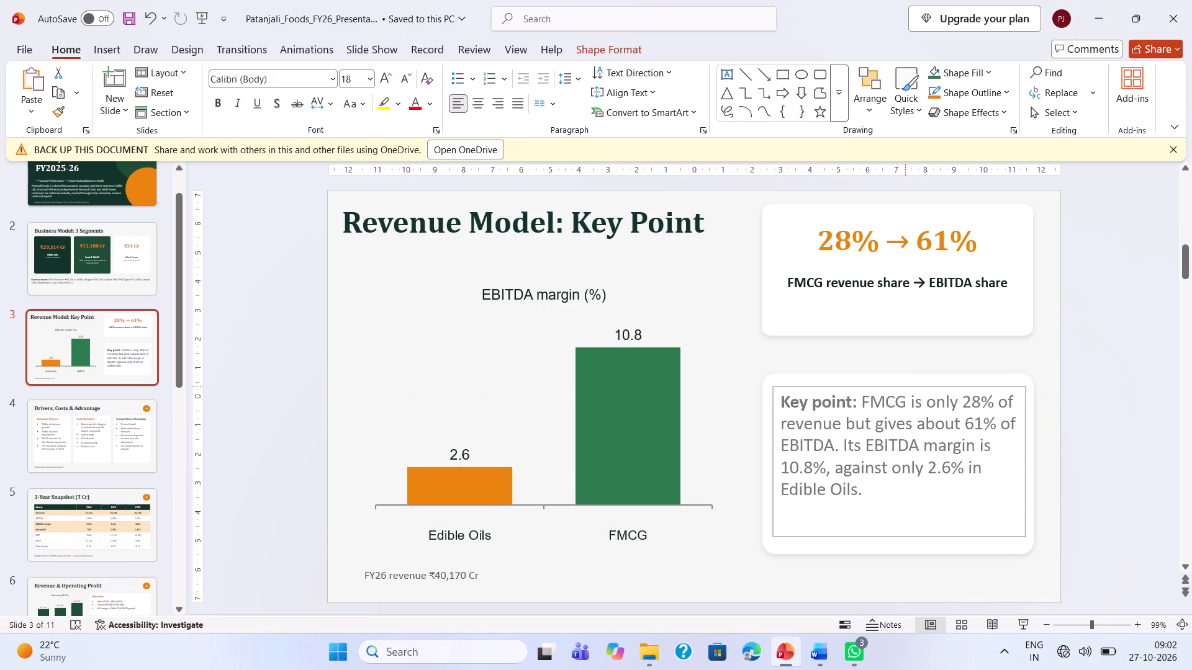
left_click_drag(905, 386, 905, 383)
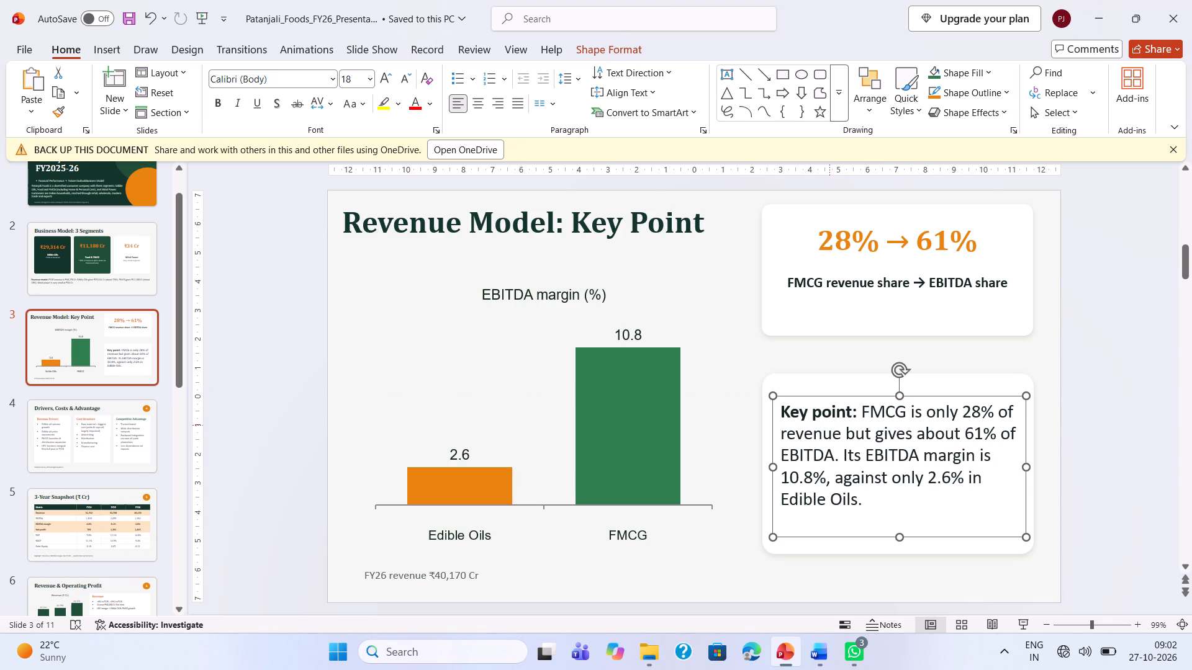
Reduce the font size of the whole Key point paragraph to 14.
left_click_drag(786, 413, 908, 499)
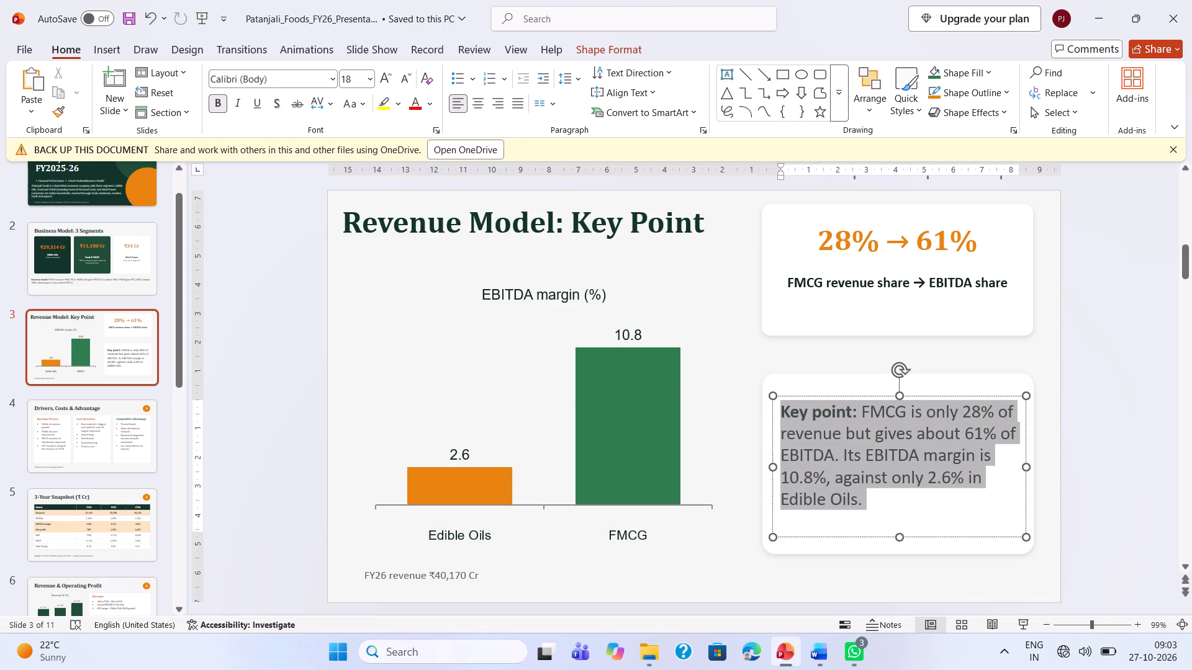
left_click_drag(908, 499, 913, 511)
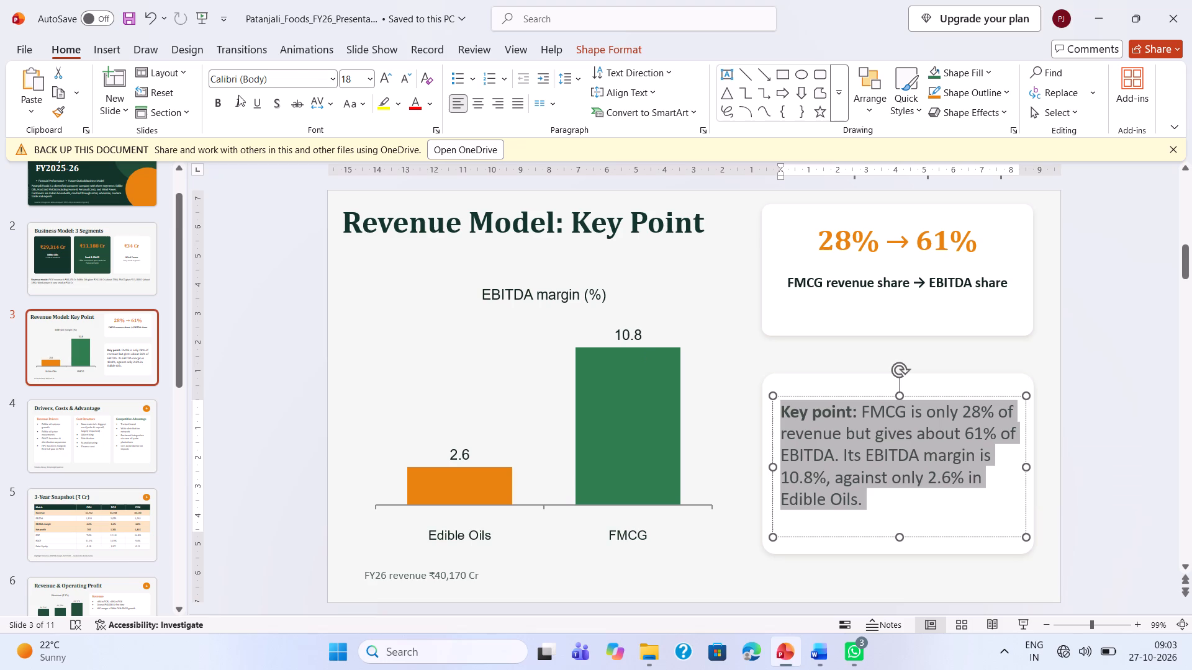
left_click(404, 79)
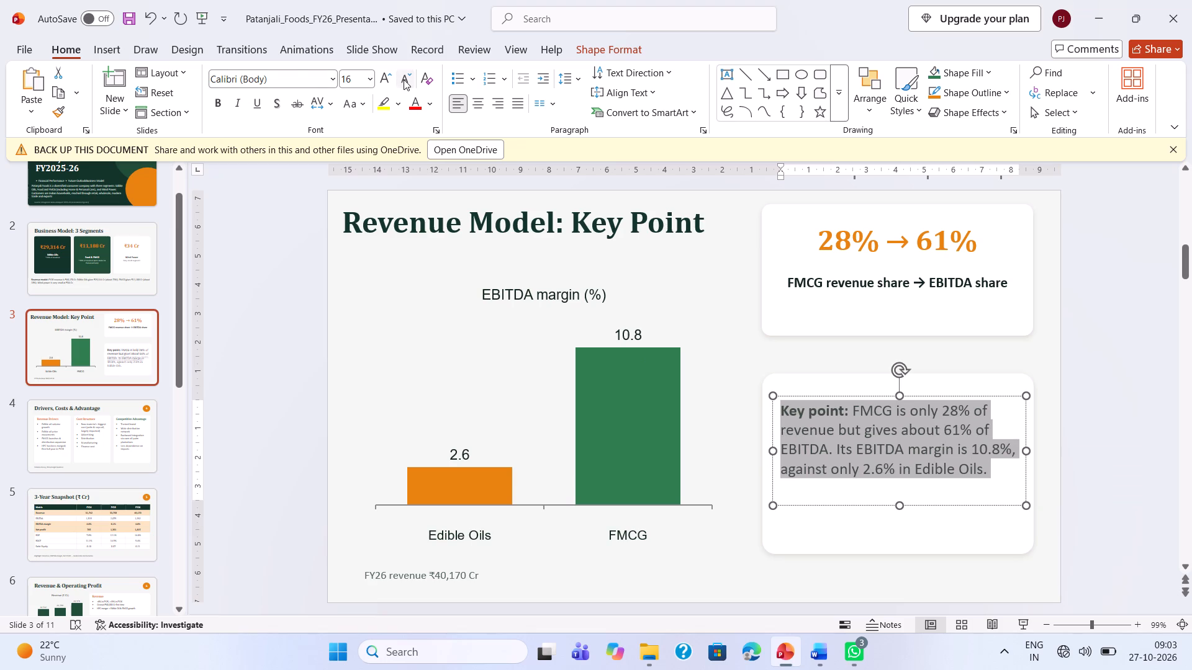
left_click(404, 79)
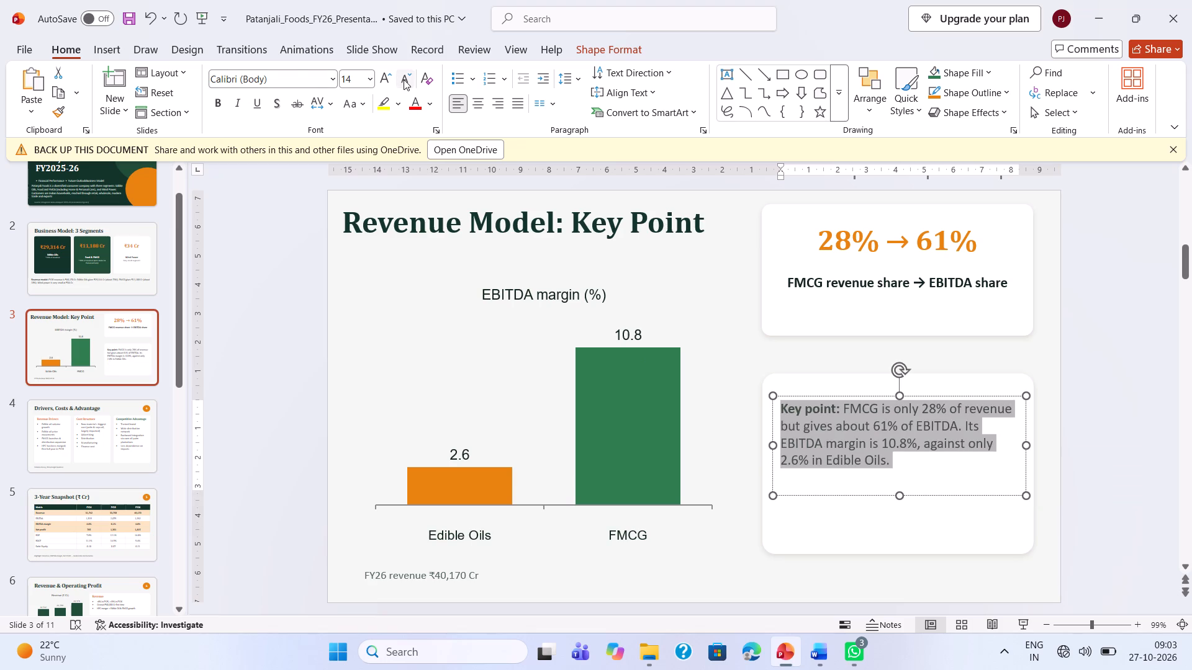
left_click(1096, 366)
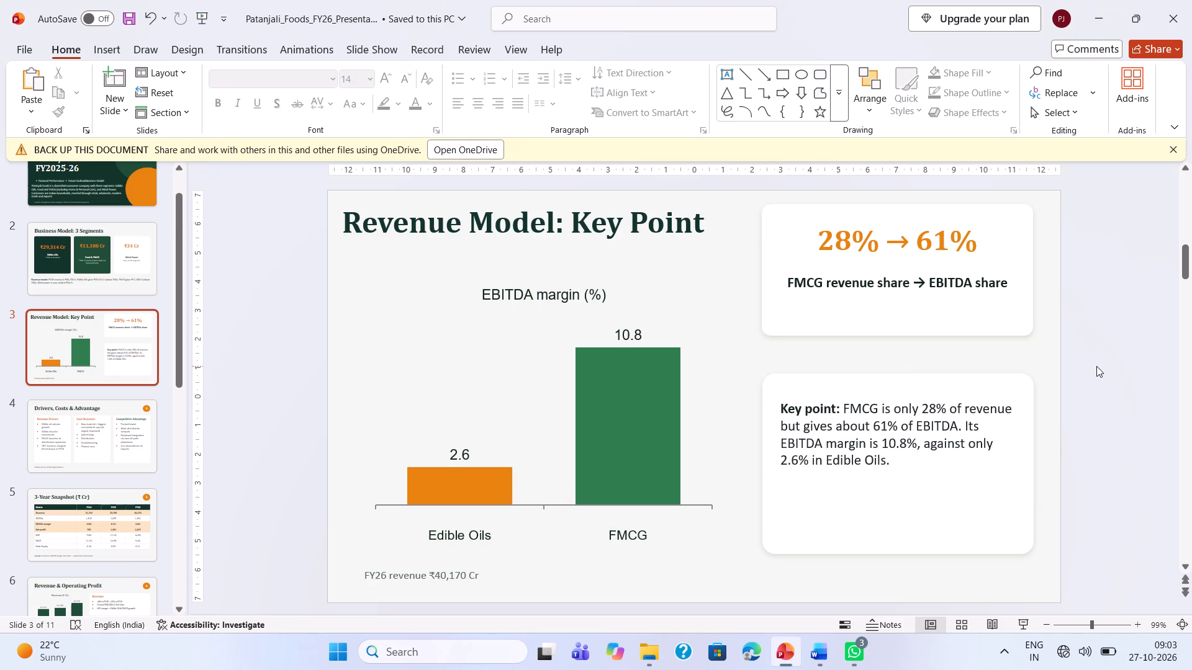
Shorten the lower card from its bottom edge to fit closely around the Key point text, and save the presentation.
left_click(1017, 467)
left_click(964, 522)
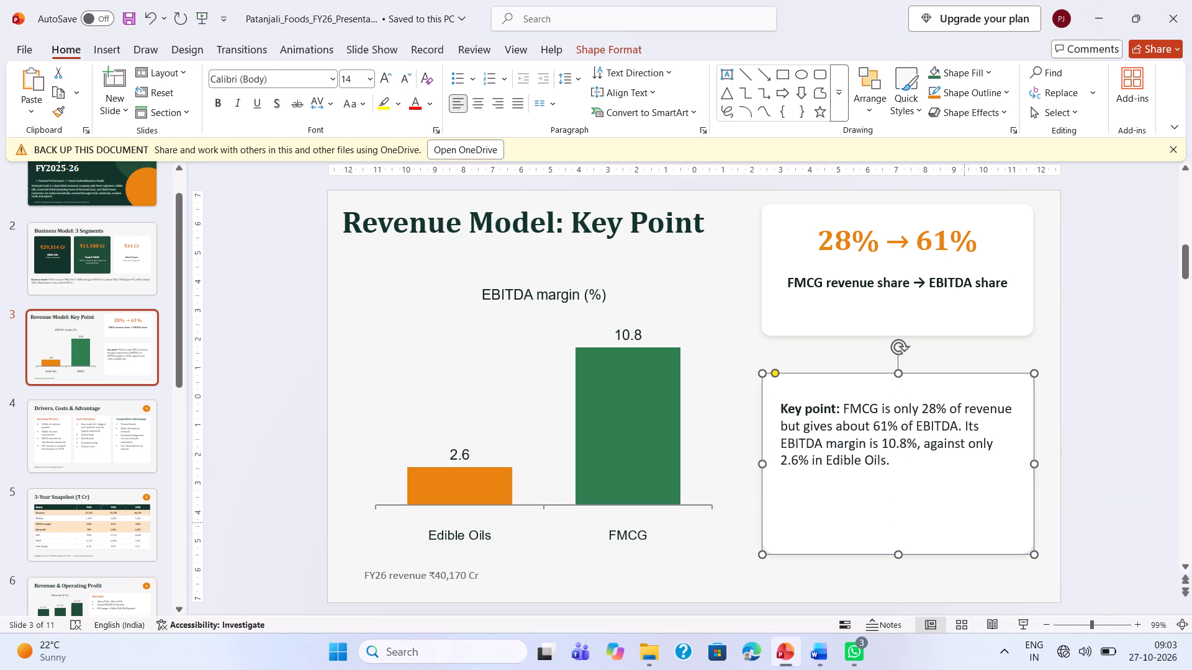
left_click_drag(901, 553, 911, 515)
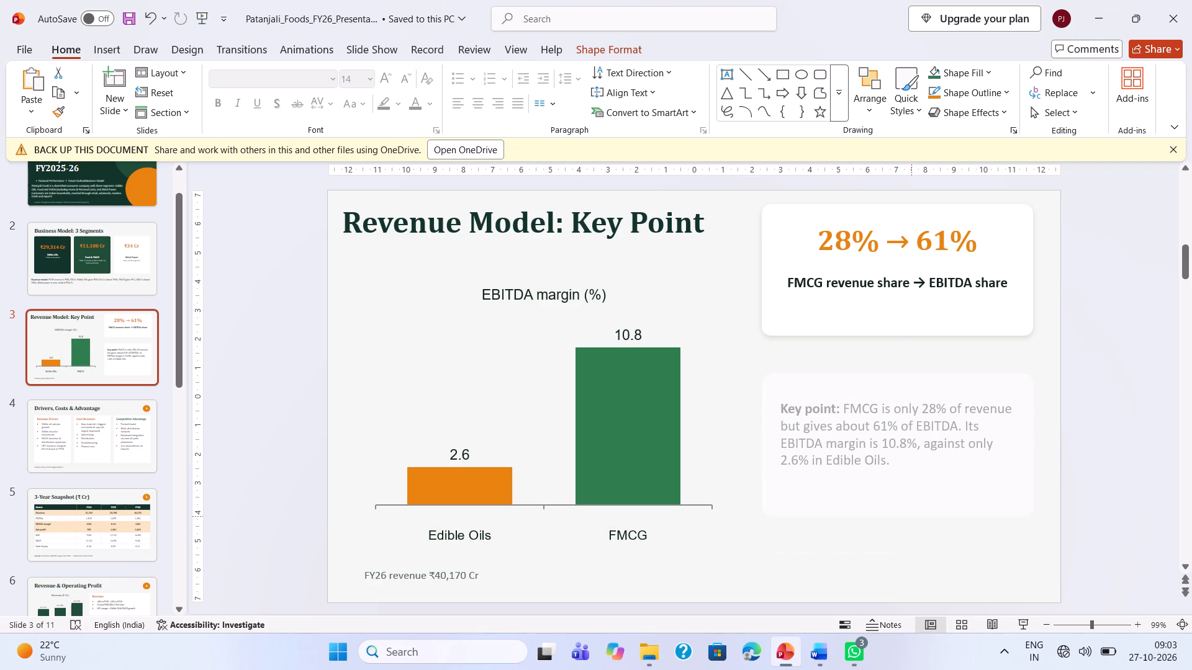
left_click_drag(911, 515, 913, 498)
left_click(931, 529)
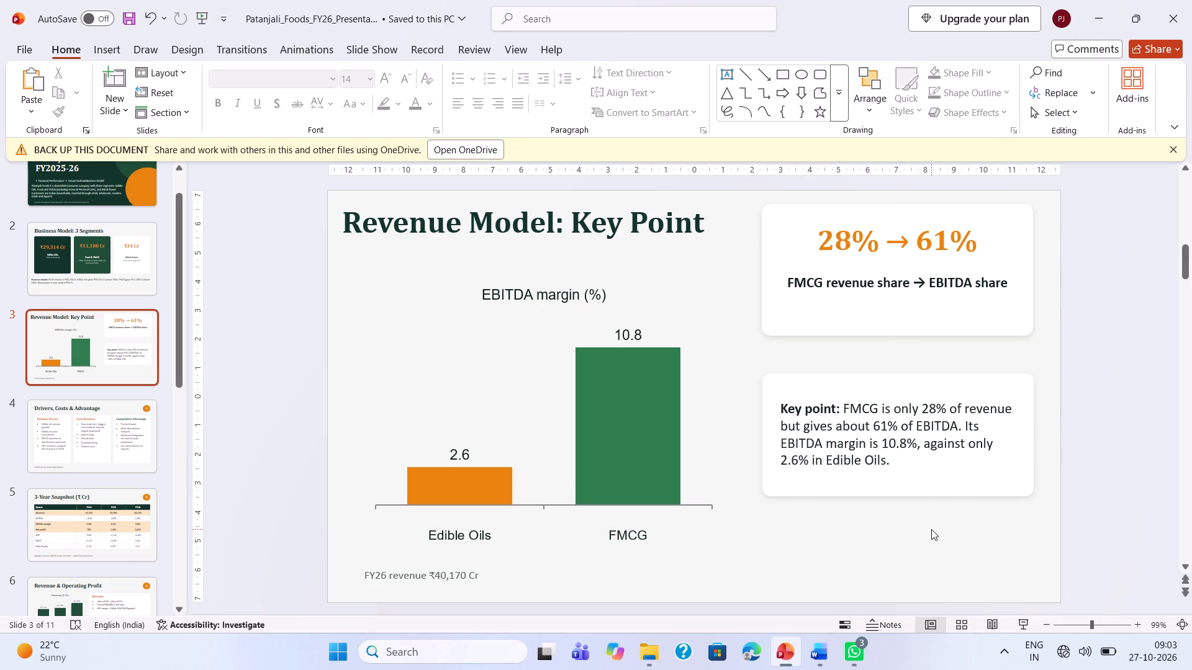
key("ctrl+s")
Compare the Drivers, Costs & Advantage slide with the Business Model bullets of the script in Word, and return to PowerPoint.
left_click(138, 419)
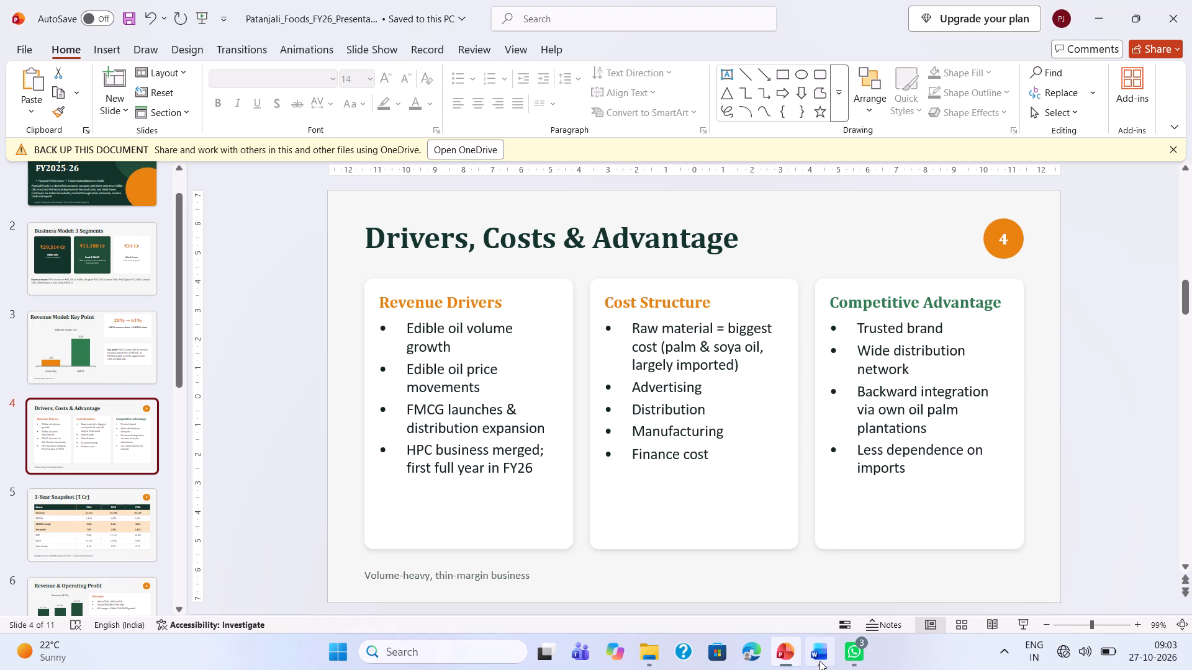
left_click(828, 612)
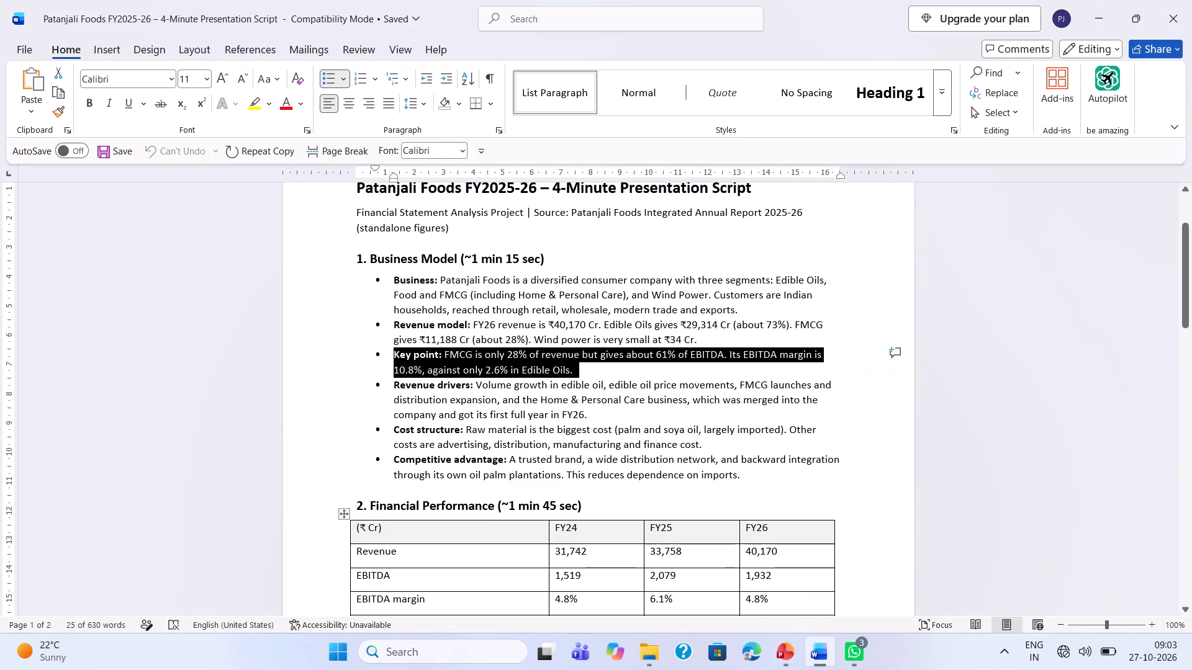
left_click(875, 402)
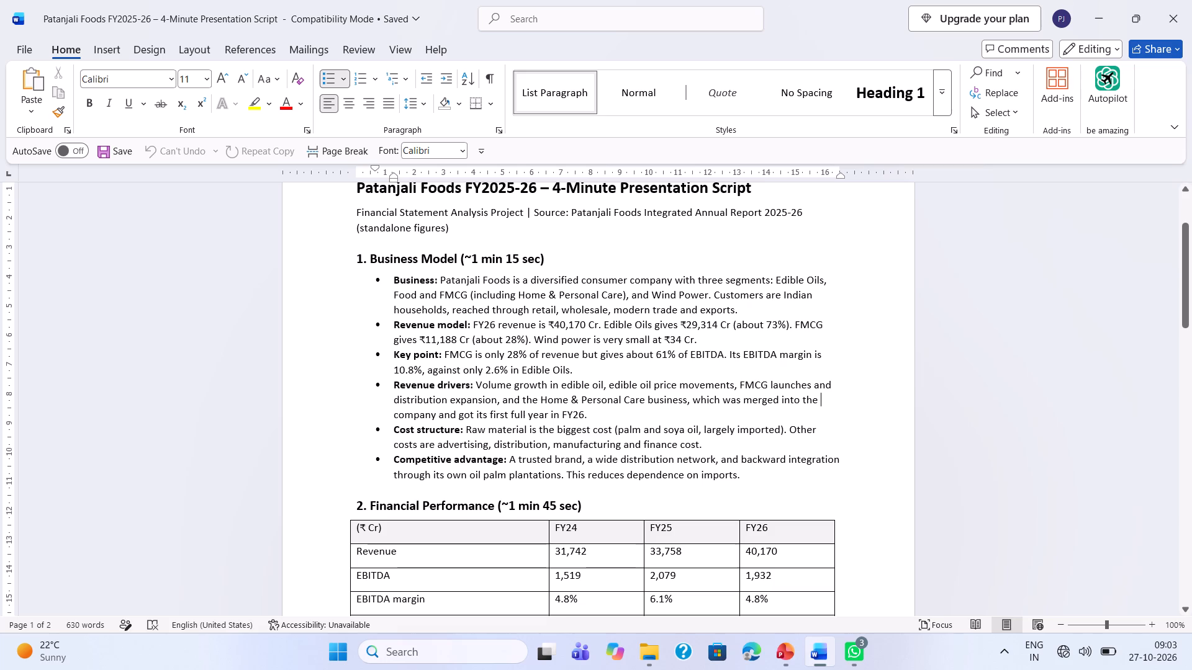
left_click_drag(395, 278, 701, 553)
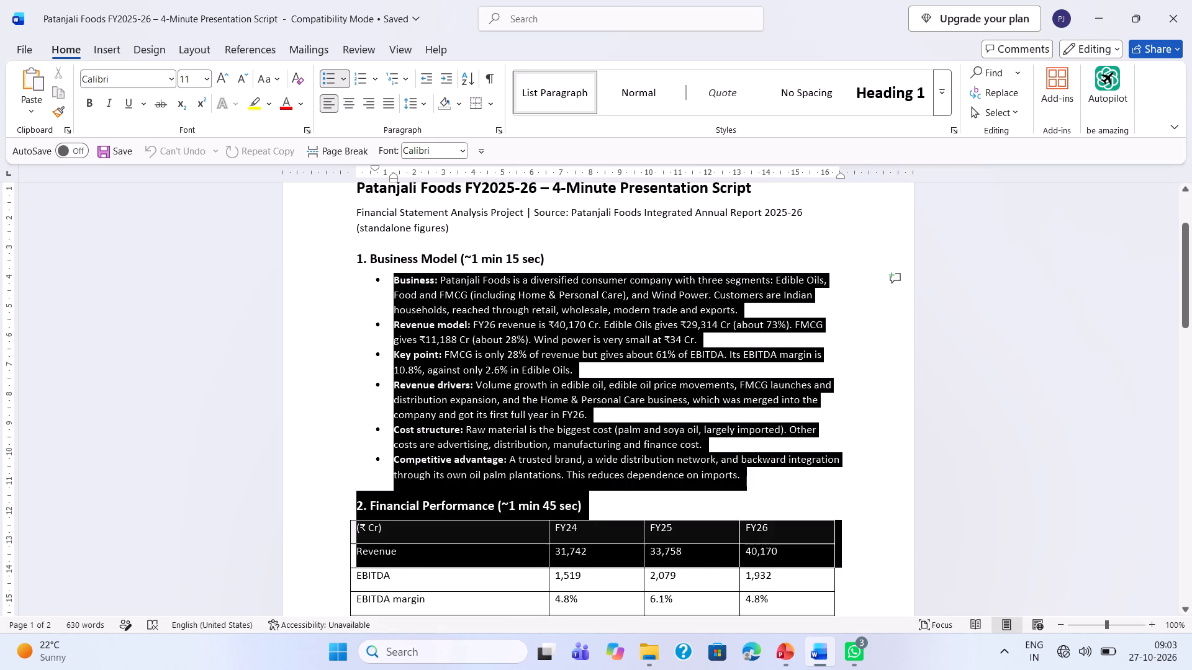
left_click_drag(701, 553, 702, 560)
left_click(856, 437)
left_click_drag(856, 437, 598, 429)
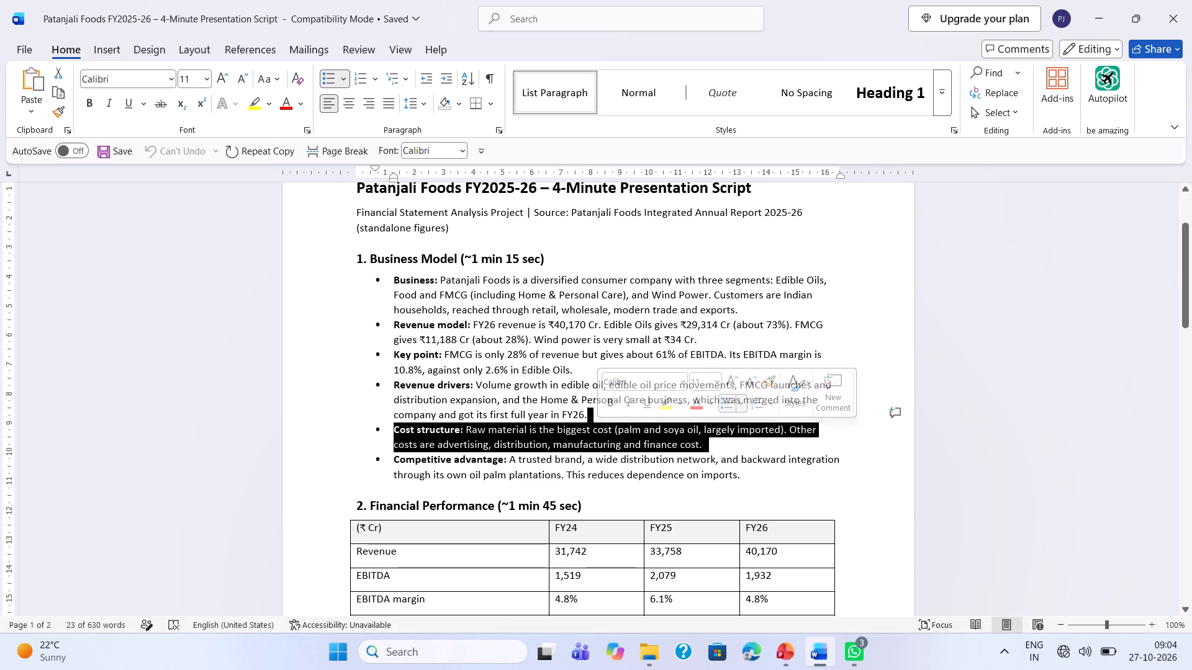
left_click(827, 489)
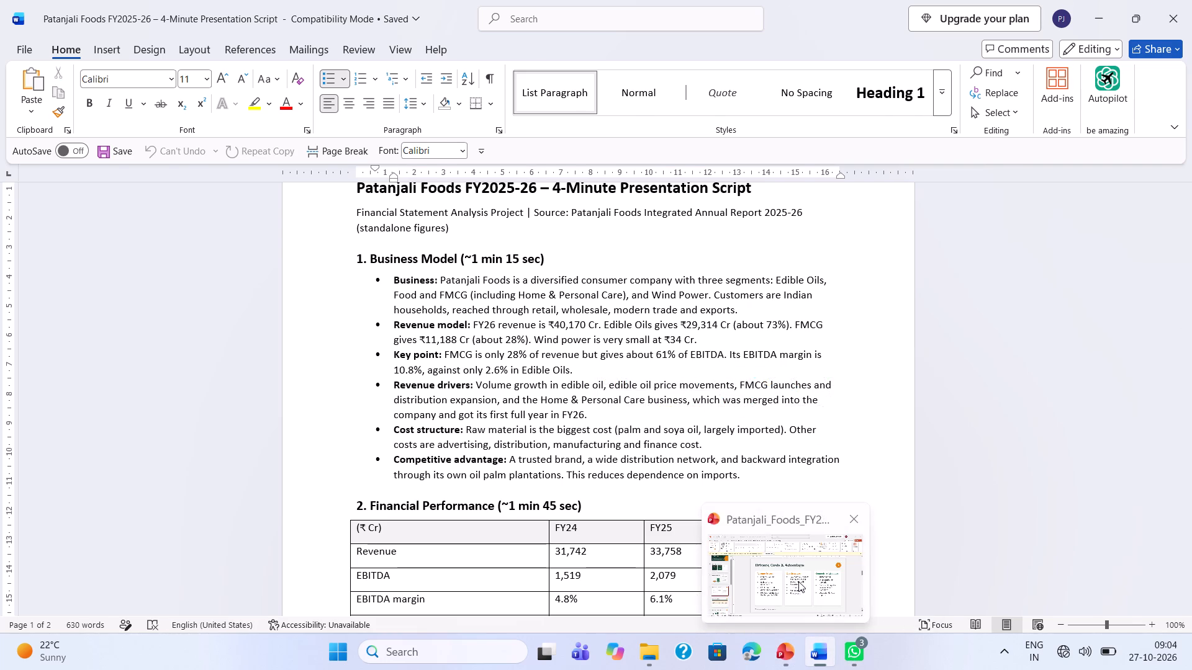
left_click(798, 581)
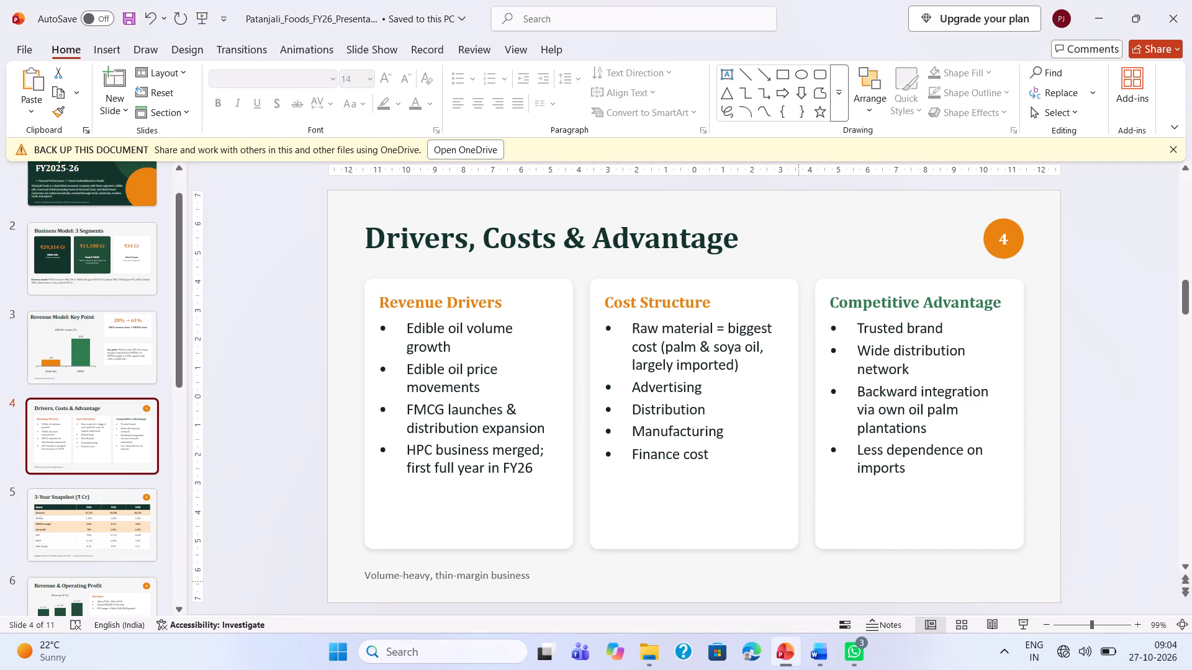
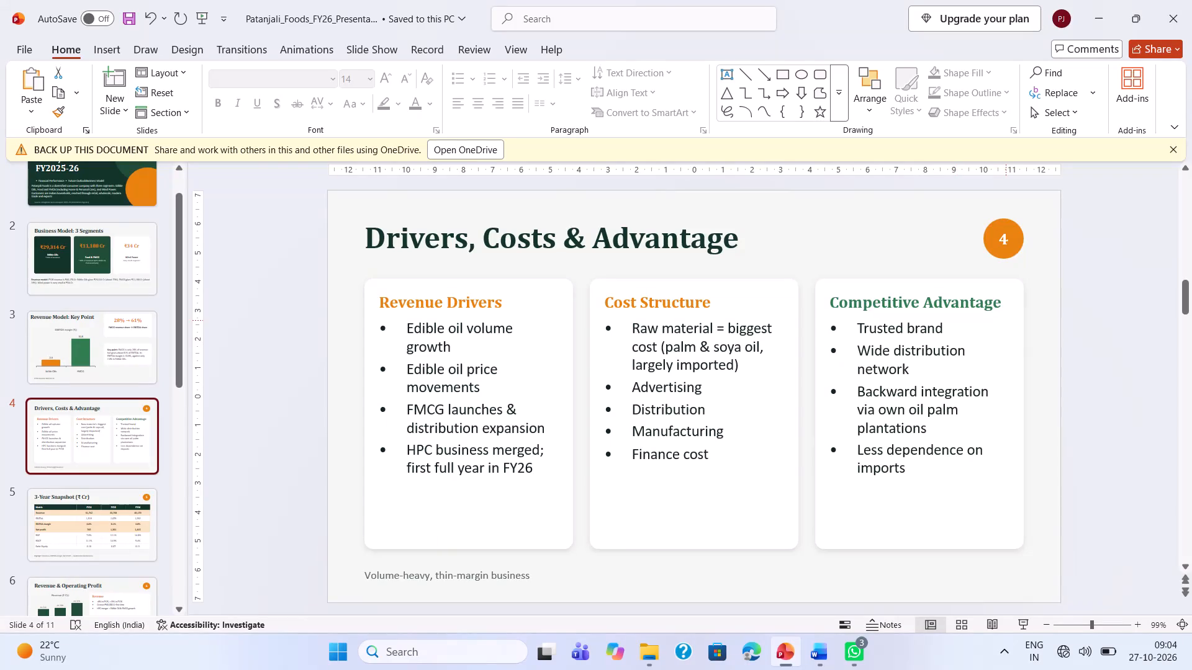
Delete the number 4 and its orange circle from the Drivers, Costs & Advantage slide, and save the presentation.
left_click(1008, 249)
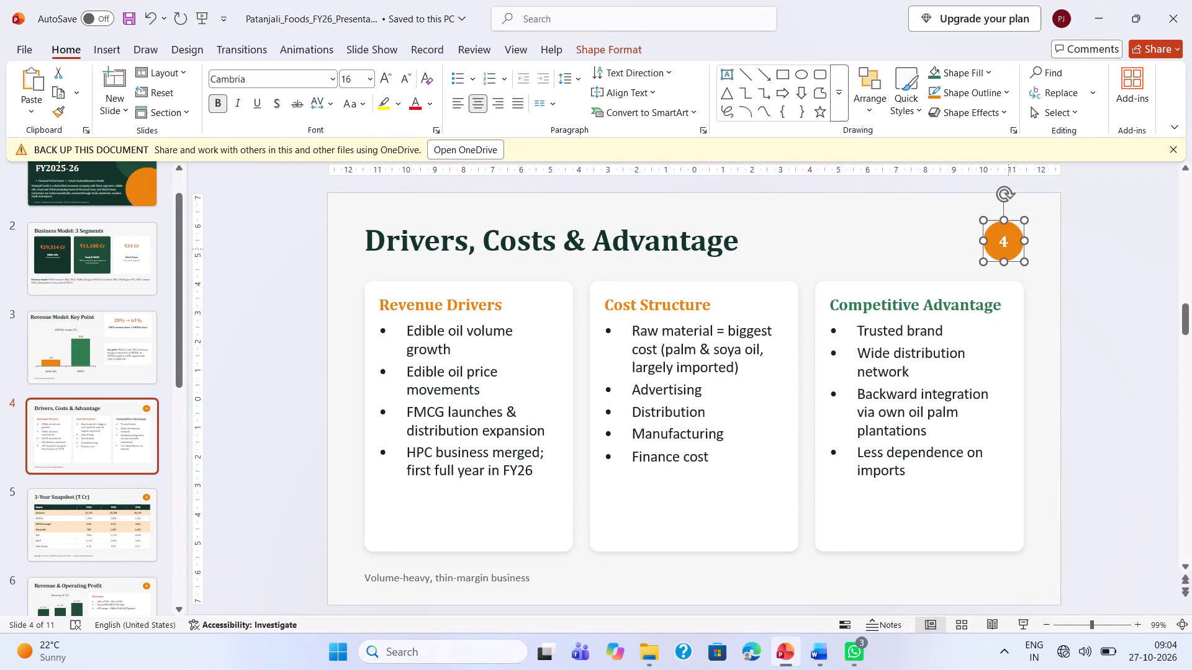
key("Delete")
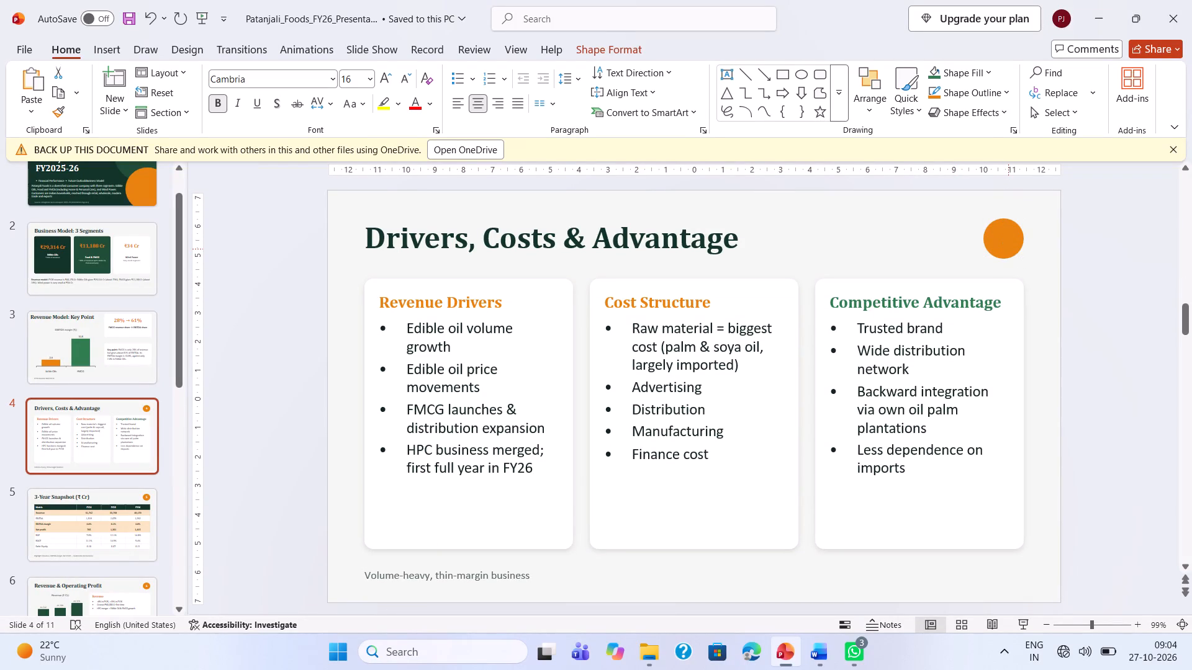
left_click(1008, 249)
key("Delete")
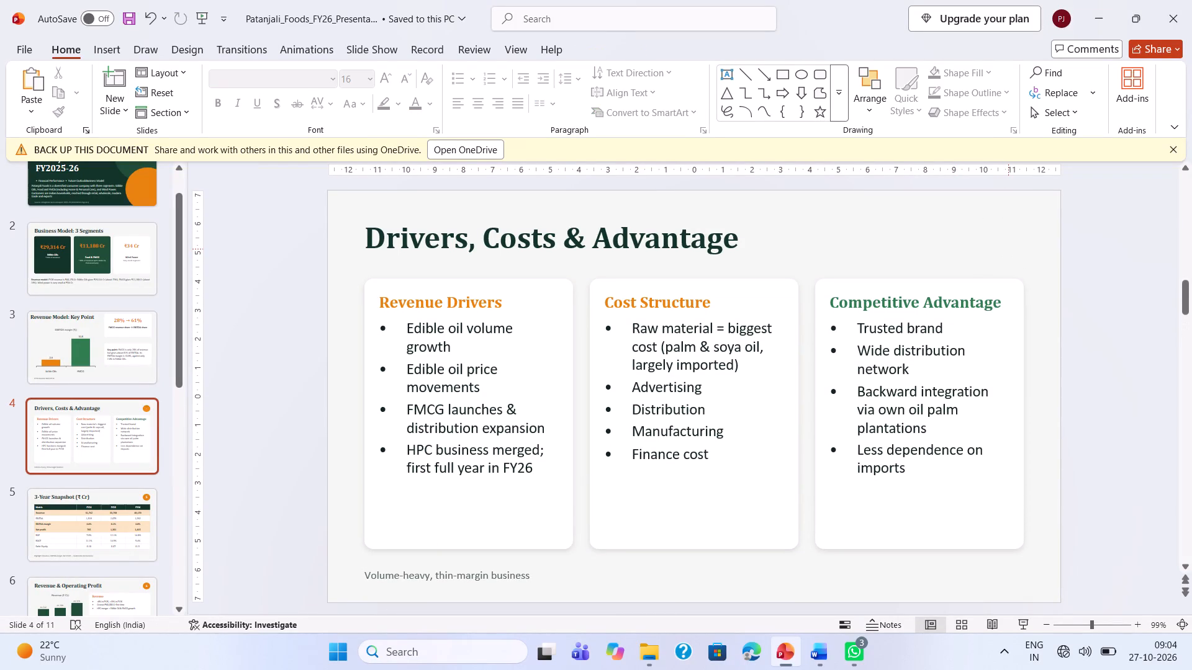
key("ctrl+s")
Connect the computer to the IMPERIAL BSchool Wi-Fi network and return to the presentation.
left_click(1104, 656)
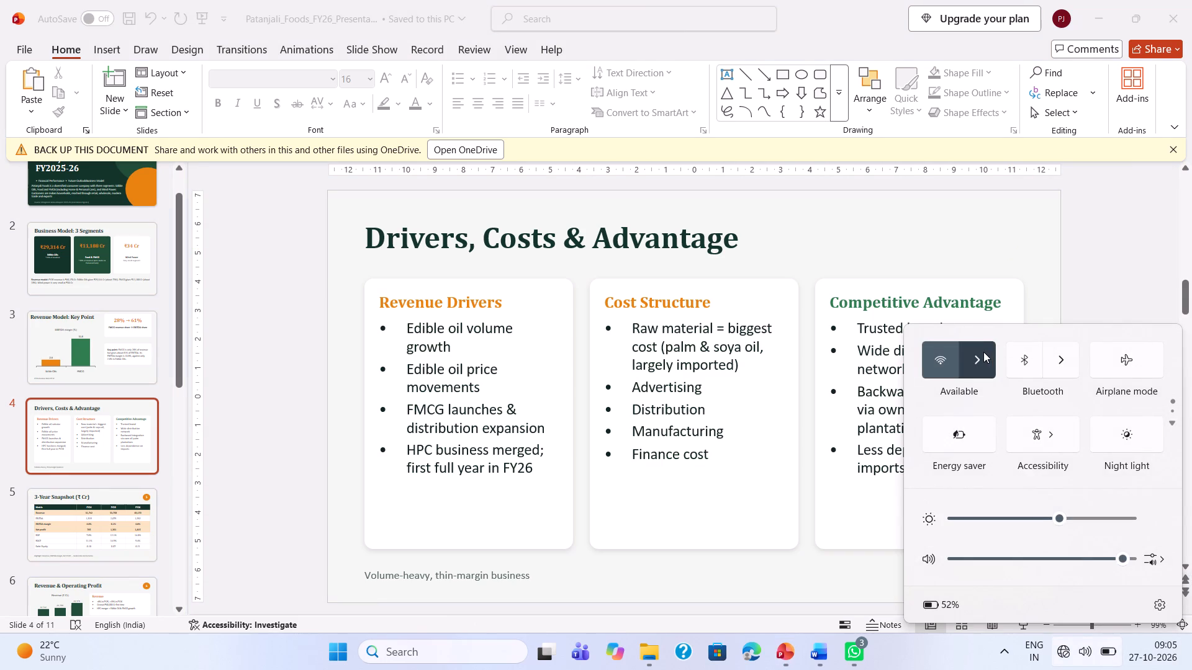
left_click(983, 352)
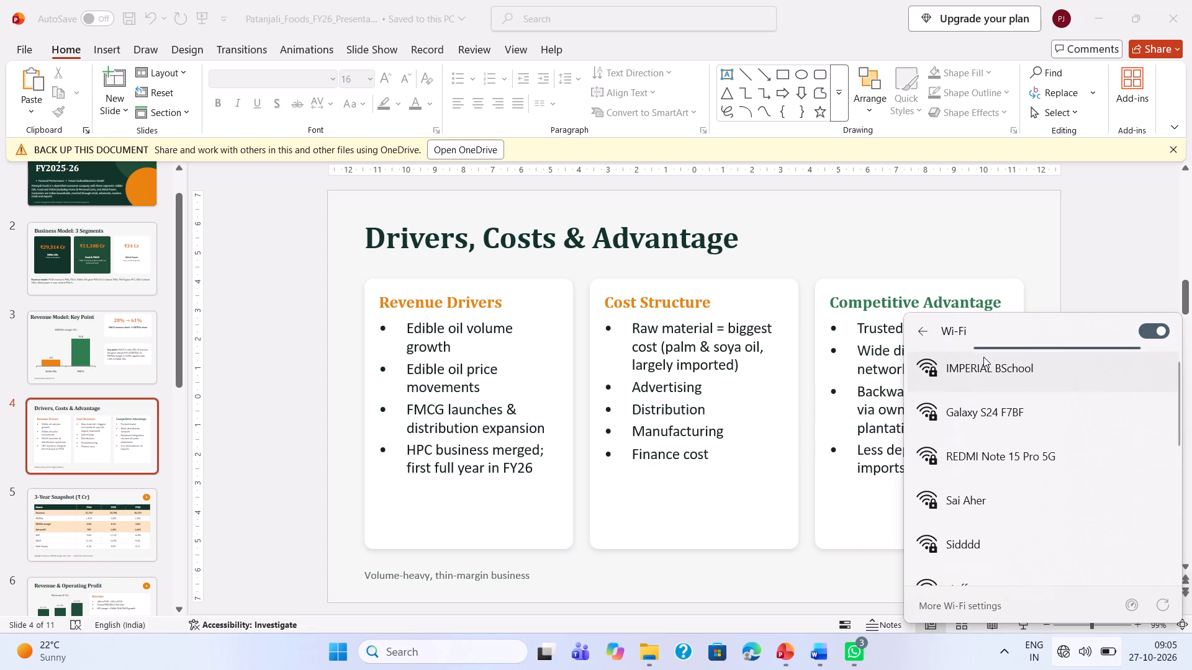
left_click(983, 360)
left_click(1095, 436)
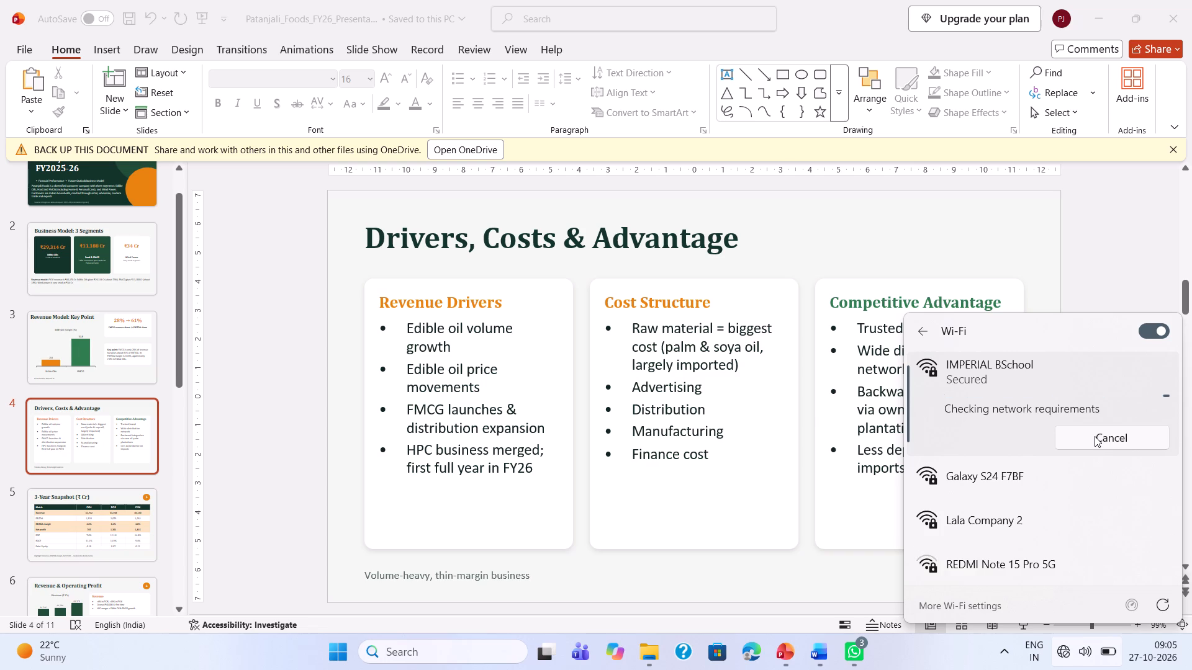
left_click(1139, 256)
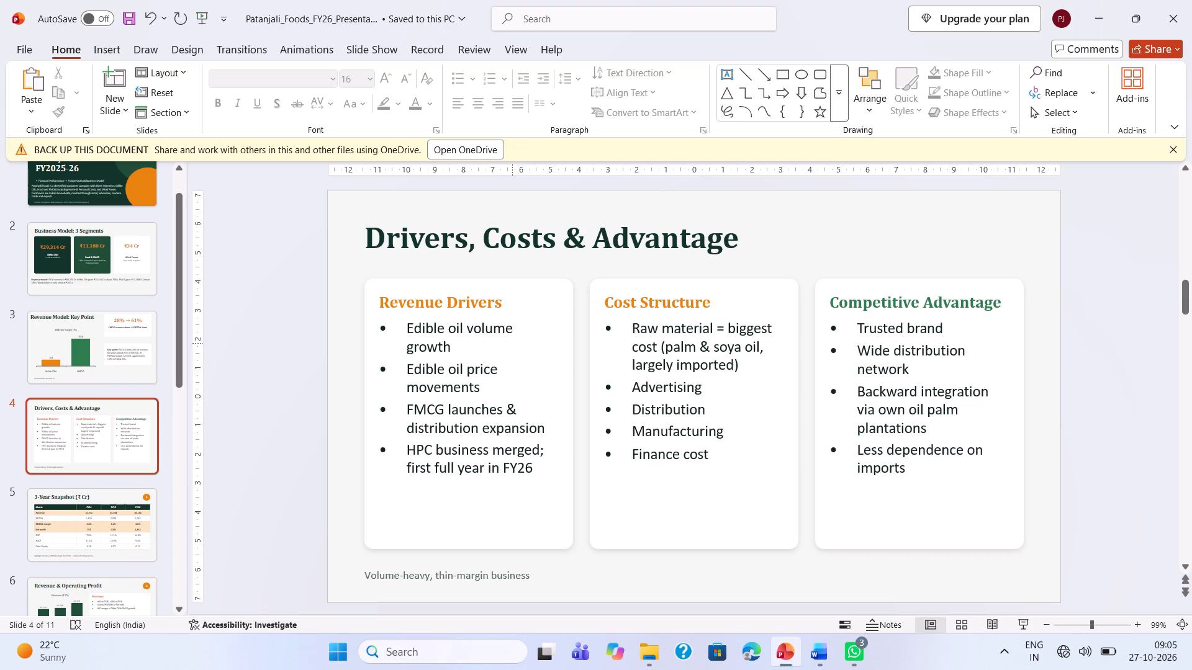
Open the 3-Year Snapshot (₹ Cr) slide and examine its table and layout.
left_click(92, 506)
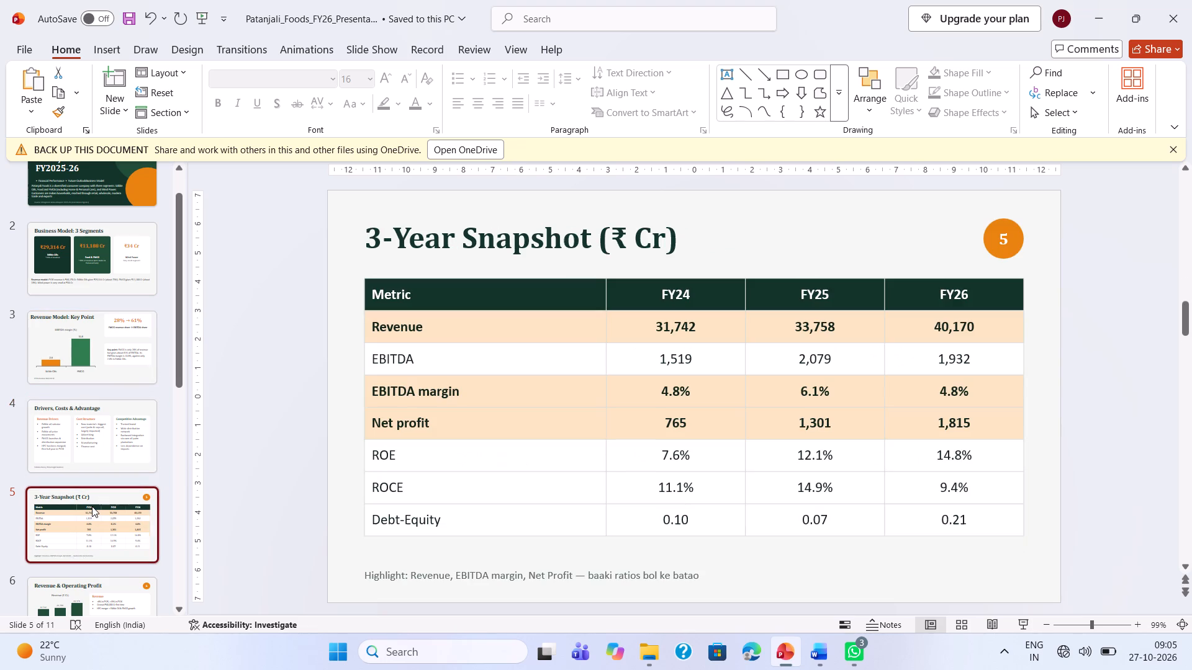
scroll(92, 506, "down", 1)
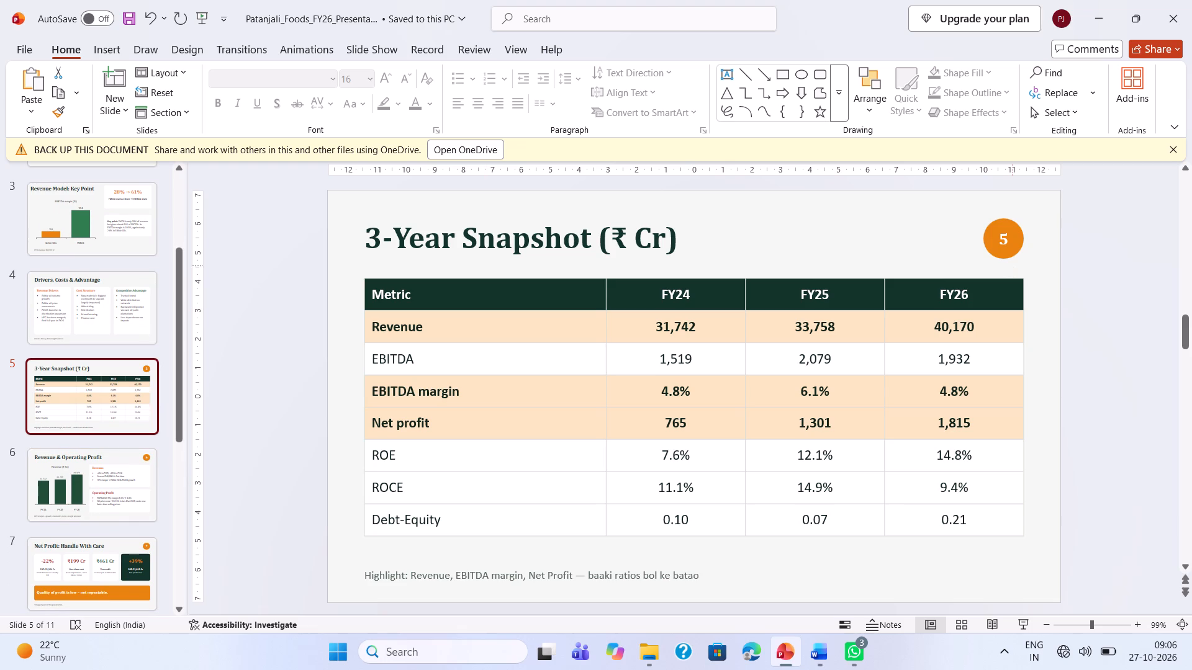
Delete the number 5 and its orange circle badge from the 3-Year Snapshot slide, and save the presentation.
left_click(1019, 249)
key("Delete")
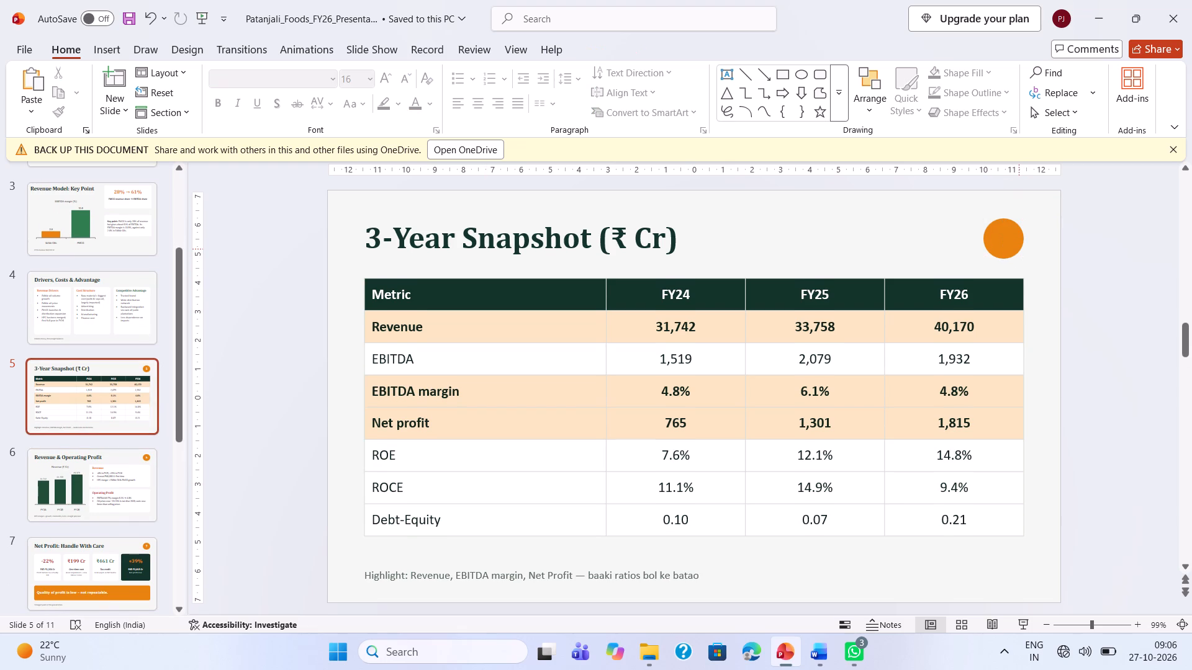
left_click(1019, 249)
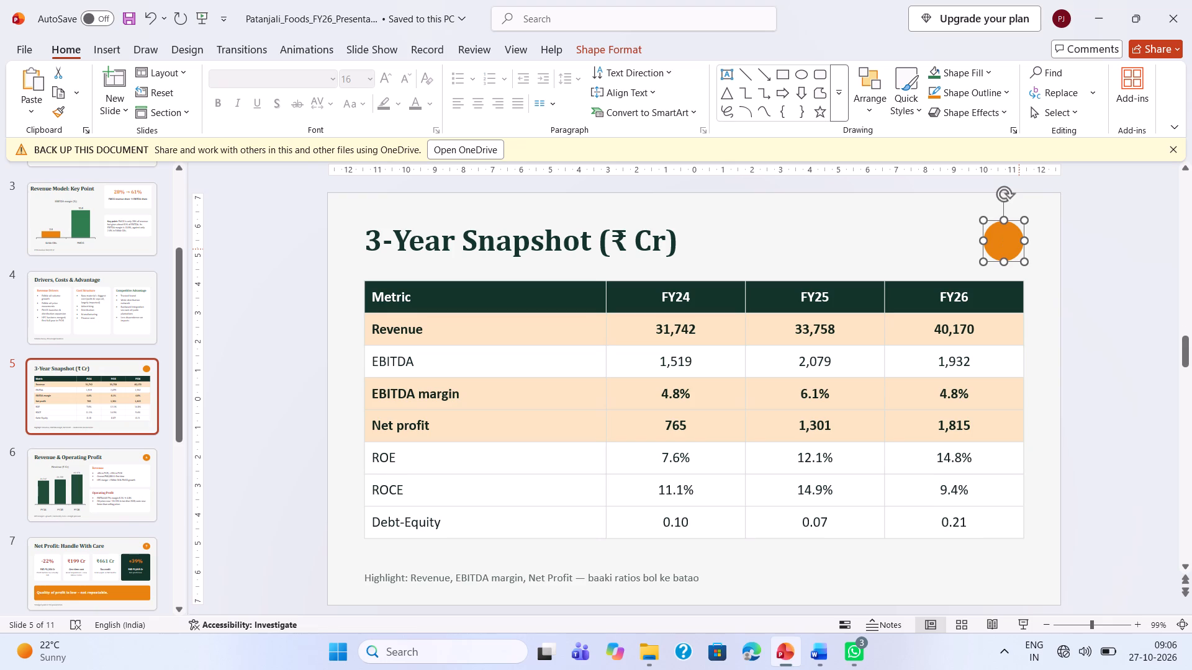
key("Delete")
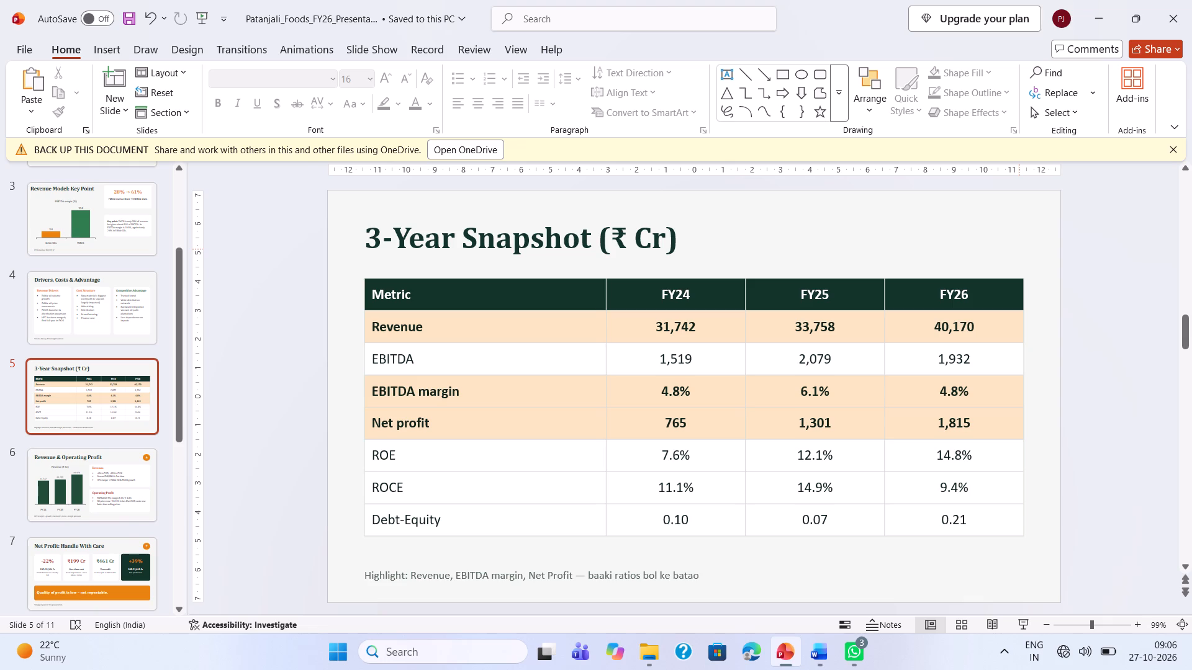
key("ctrl+s")
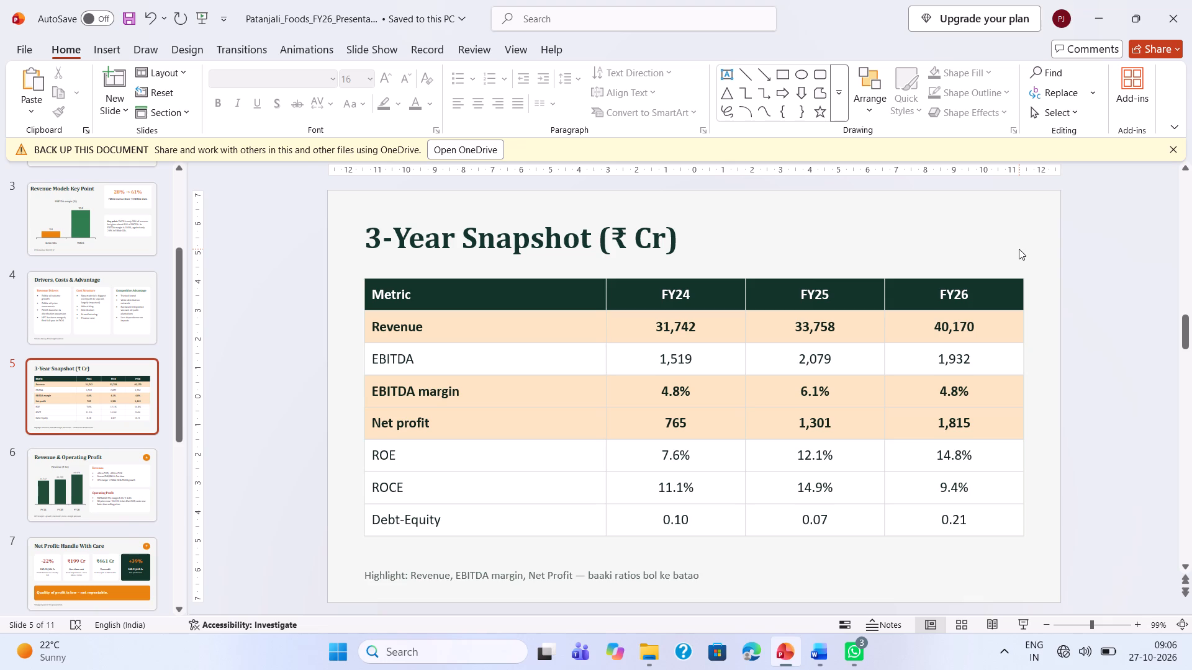
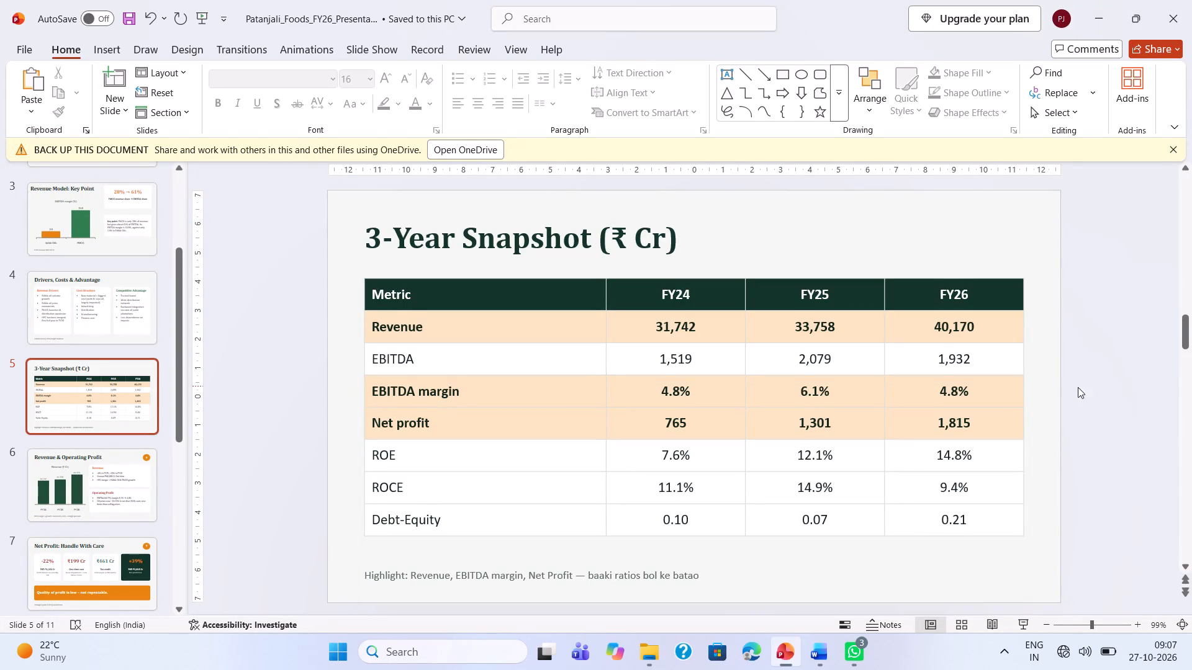
Save the Patanjali Foods FY26 presentation and close it, returning to the Word script.
left_click(1113, 391)
key("ctrl+s")
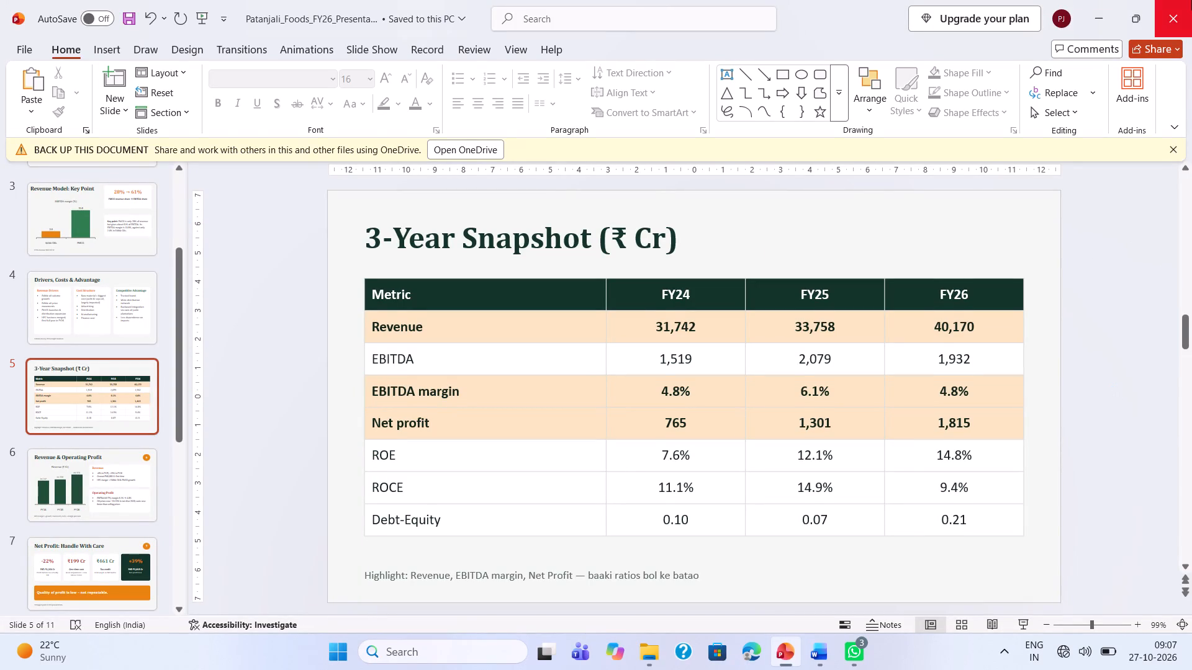
double_click(1191, 0)
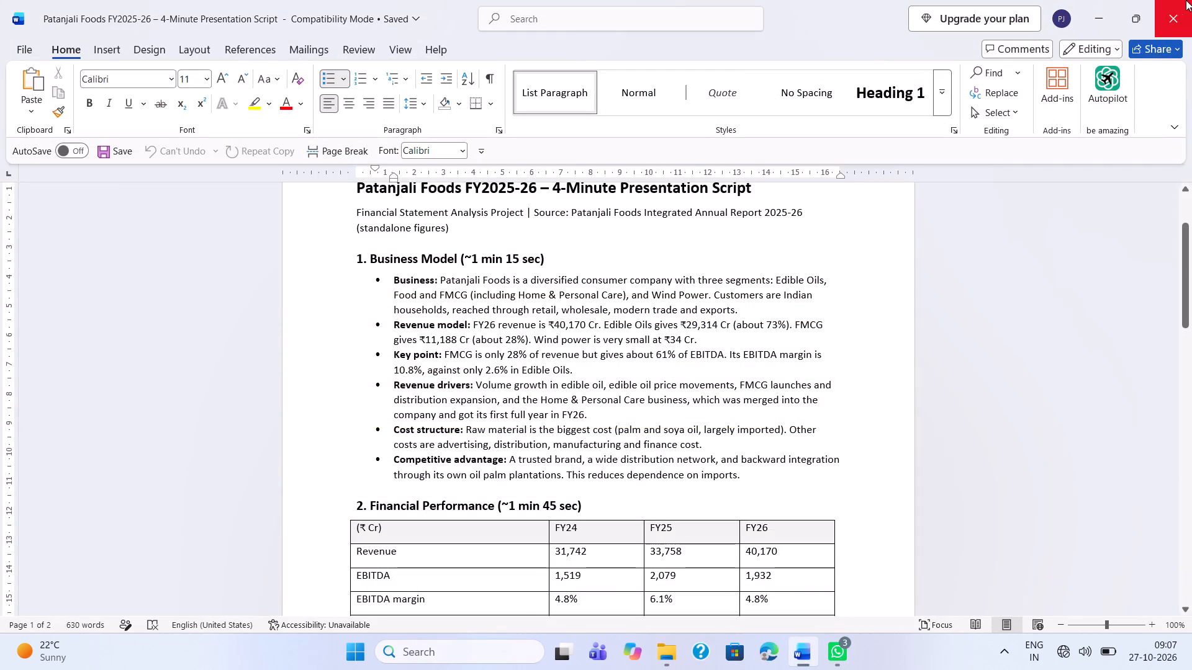
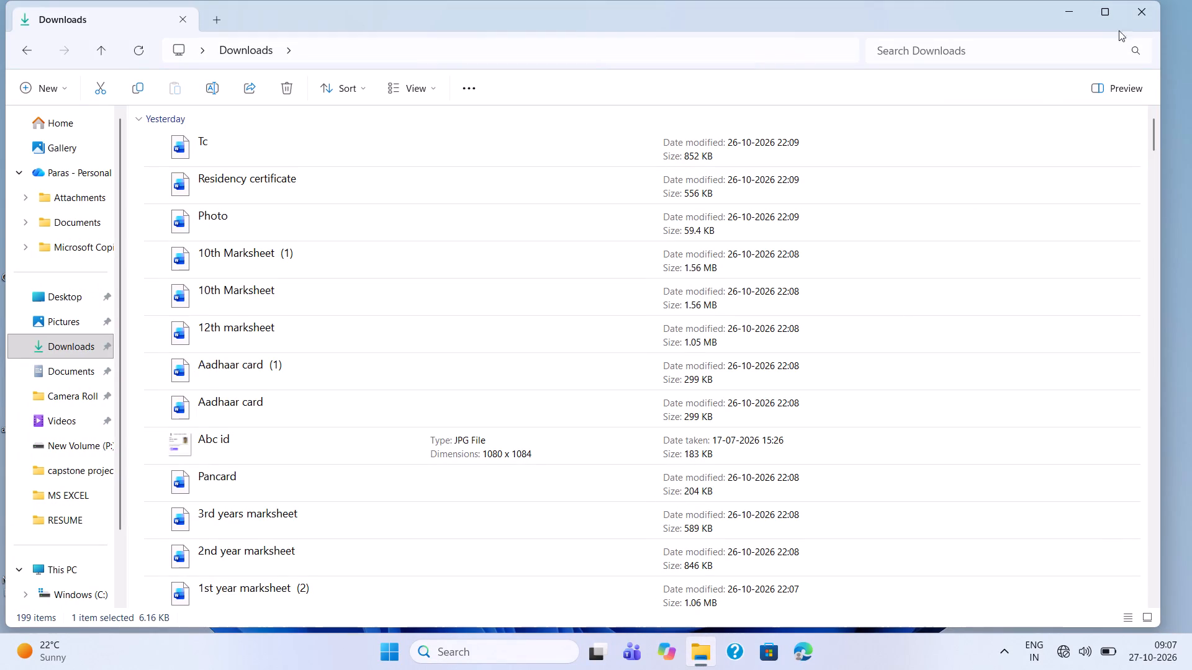
Close the Downloads folder window.
left_click(1134, 18)
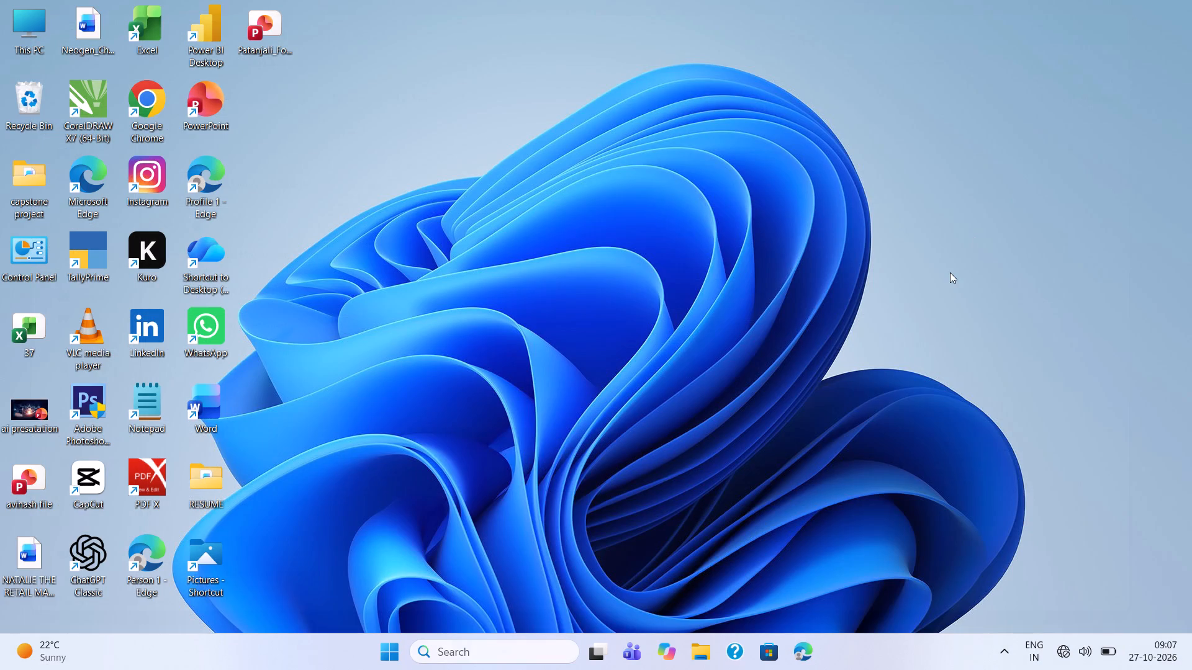
Refresh the Windows desktop.
right_click(950, 272)
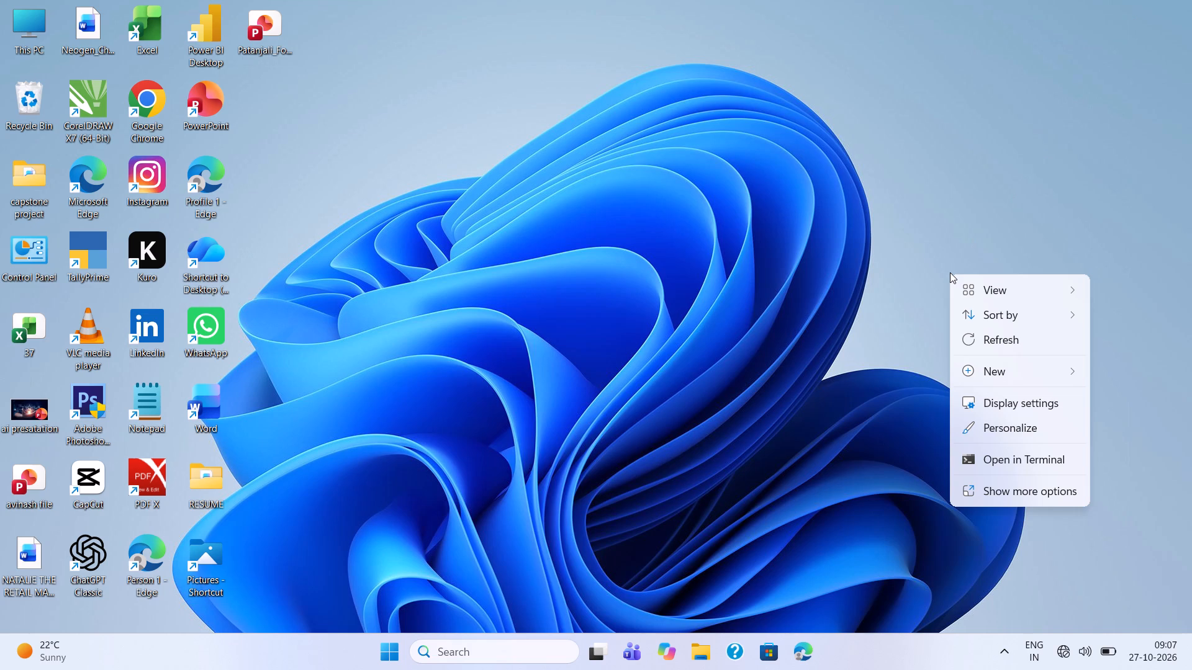
right_click(794, 240)
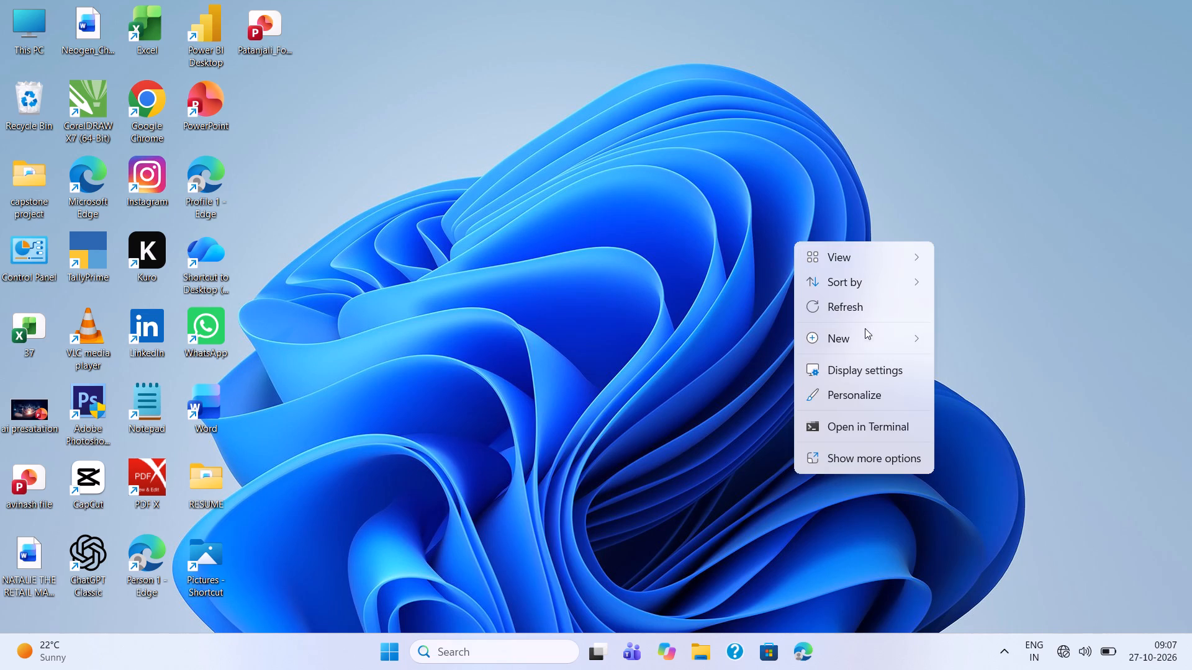
left_click(872, 316)
Bring up the Windows power dialog from the desktop and choose Shut down as the action.
key("alt+F4")
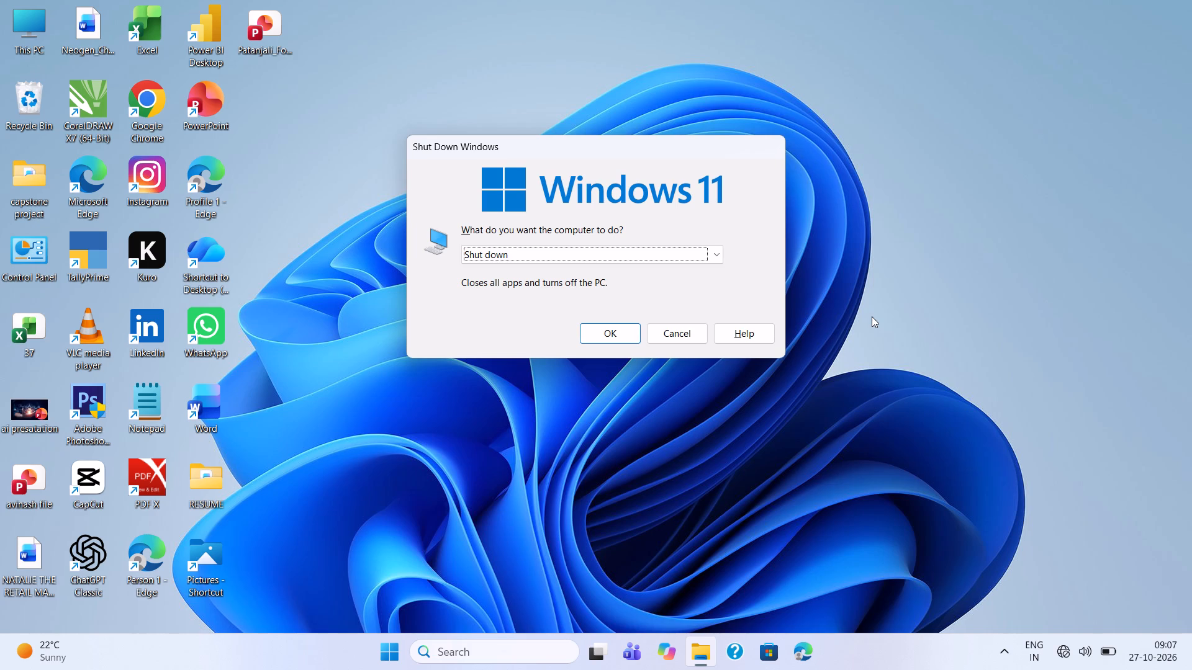
key("Down")
key("Up")
key("Up")
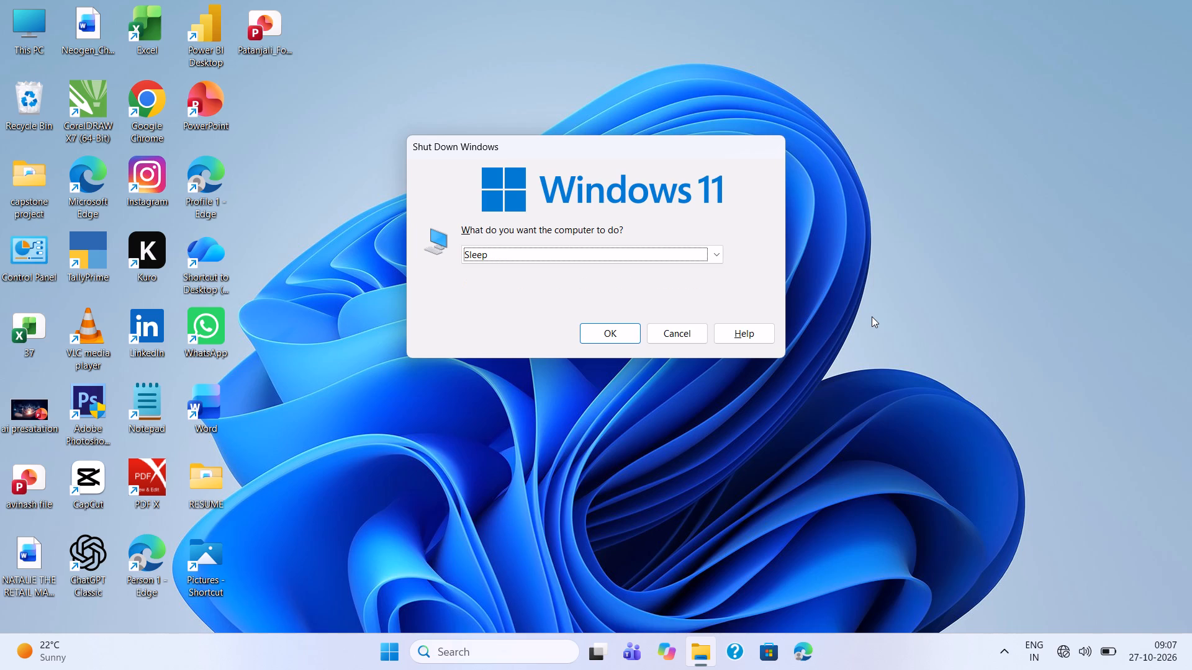
key("Down")
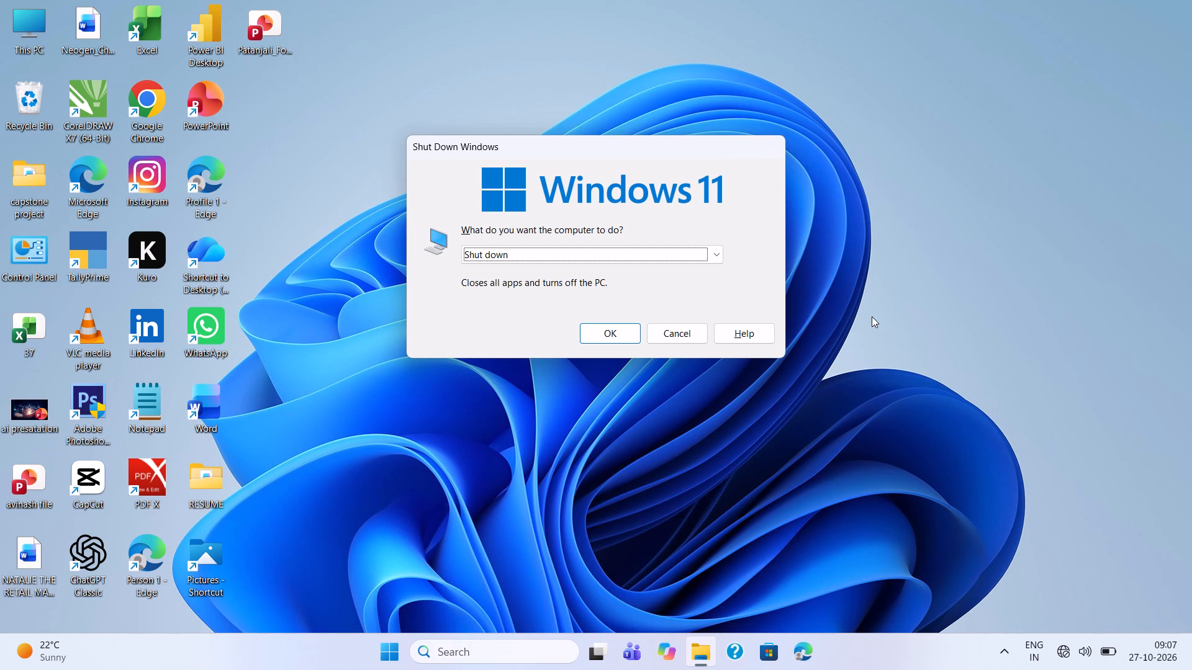